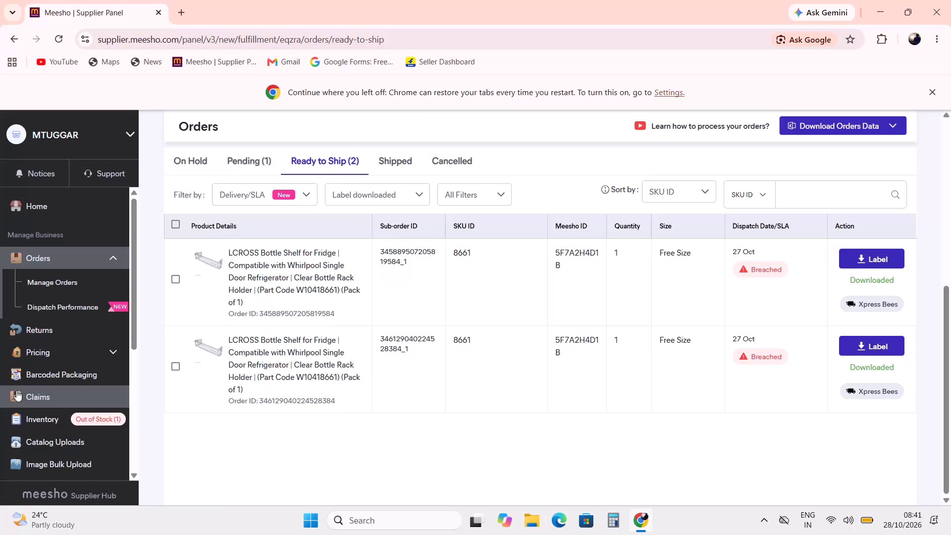
Open the single catalog uploads and look through the listed catalogs, their categories and QC status.
{"action": "left_click", "coordinate": [94, 442]}
{"action": "left_click", "coordinate": [315, 379]}
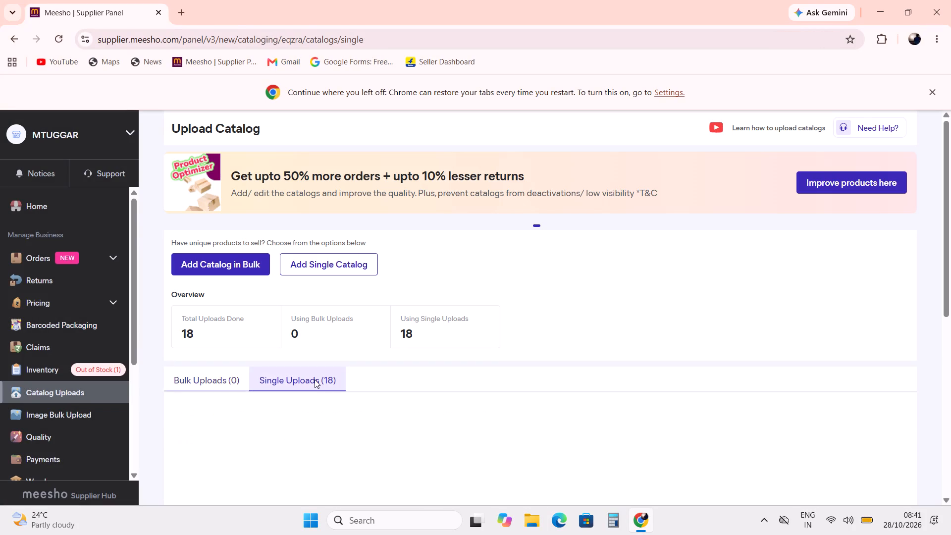
{"action": "scroll", "coordinate": [416, 249], "scroll_direction": "down", "scroll_amount": 5}
{"action": "scroll", "coordinate": [341, 264], "scroll_direction": "down", "scroll_amount": 3}
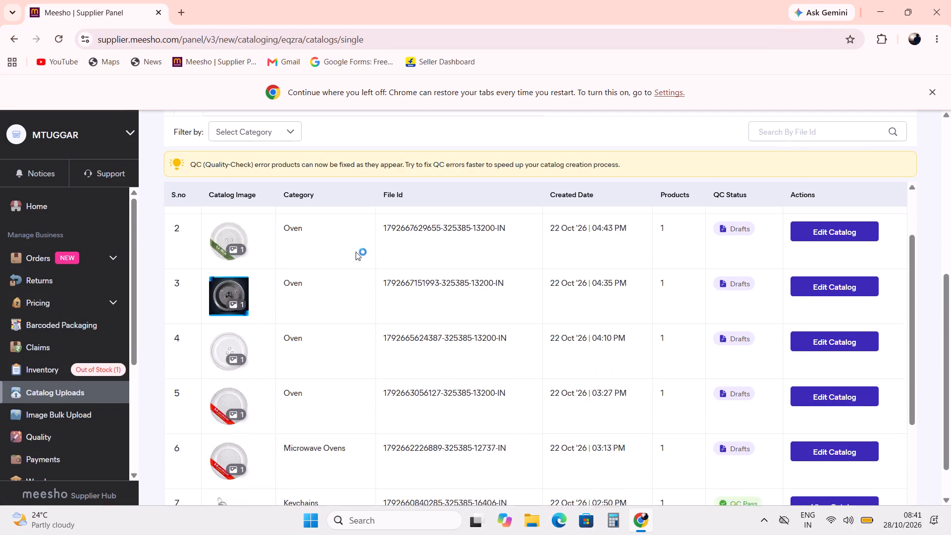
{"action": "scroll", "coordinate": [356, 252], "scroll_direction": "down", "scroll_amount": 7}
{"action": "scroll", "coordinate": [596, 262], "scroll_direction": "up", "scroll_amount": 10}
{"action": "scroll", "coordinate": [617, 246], "scroll_direction": "down", "scroll_amount": 9}
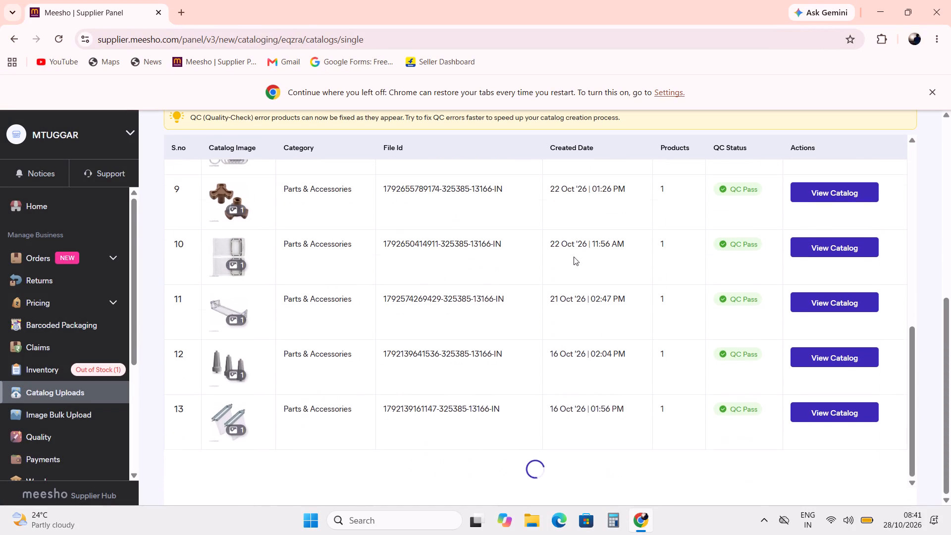
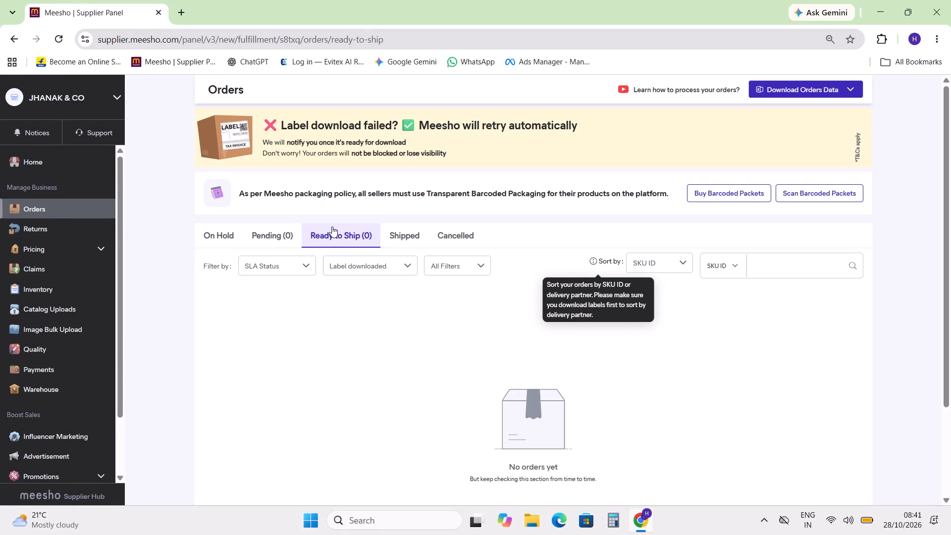
Check the Ready to Ship orders list in the Meesho supplier panel.
{"action": "scroll", "coordinate": [81, 353], "scroll_direction": "down", "scroll_amount": 20}
{"action": "scroll", "coordinate": [81, 353], "scroll_direction": "down", "scroll_amount": 10}
{"action": "scroll", "coordinate": [96, 350], "scroll_direction": "up", "scroll_amount": 1}
{"action": "scroll", "coordinate": [96, 350], "scroll_direction": "down", "scroll_amount": 6}
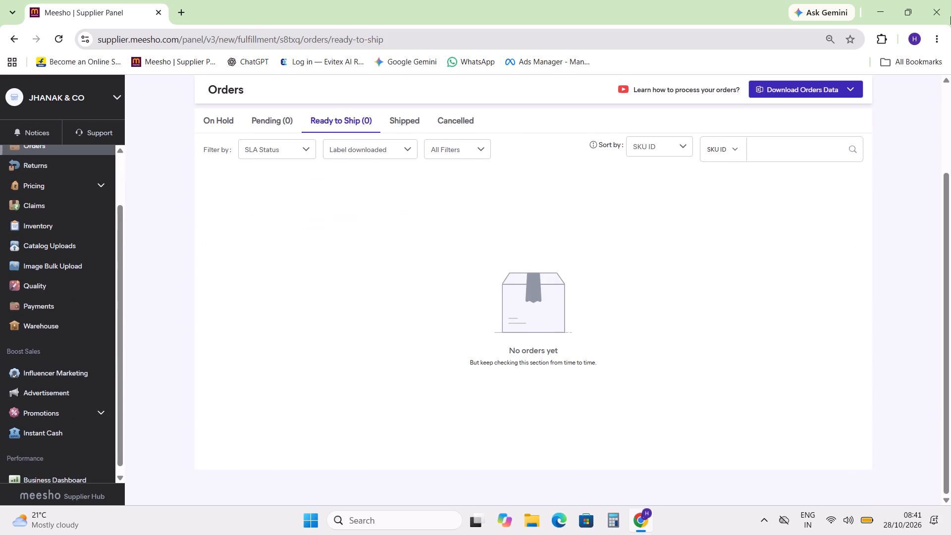
Close the Meesho browser window and relaunch Google Chrome from the desktop with the Evitex profile.
{"action": "left_click", "coordinate": [950, 0]}
{"action": "triple_click", "coordinate": [23, 330]}
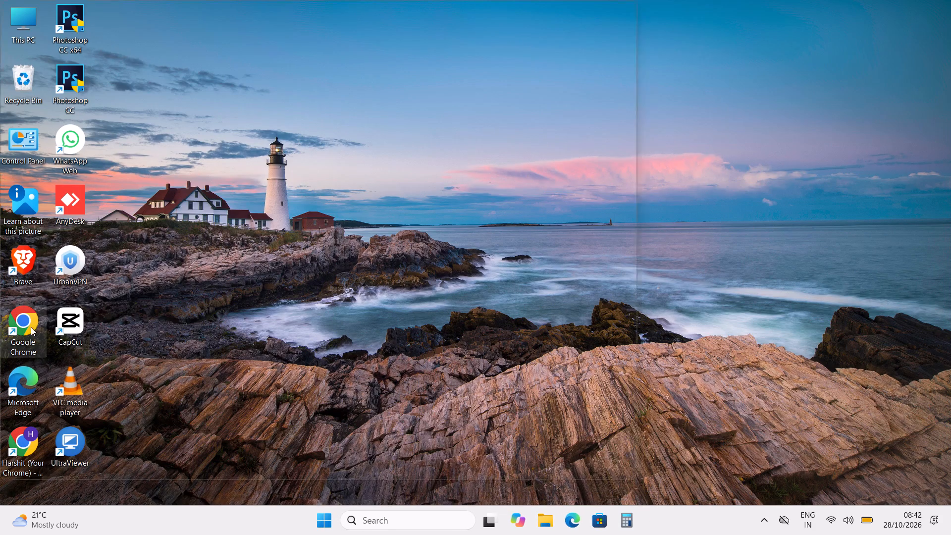
{"action": "left_click", "coordinate": [439, 254]}
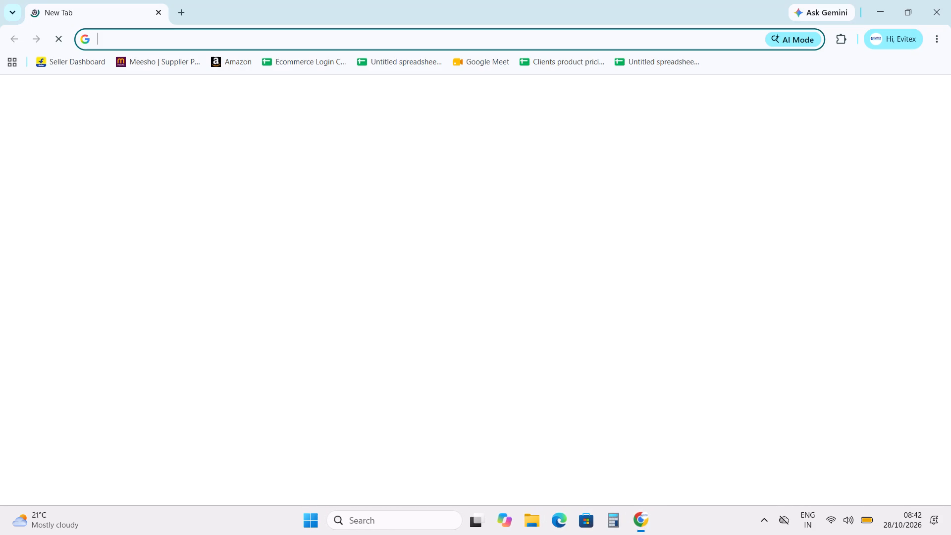
Open the bookmarked Flipkart Seller Dashboard, go to its orders and look through the order groups waiting to be accepted.
{"action": "left_click", "coordinate": [73, 66]}
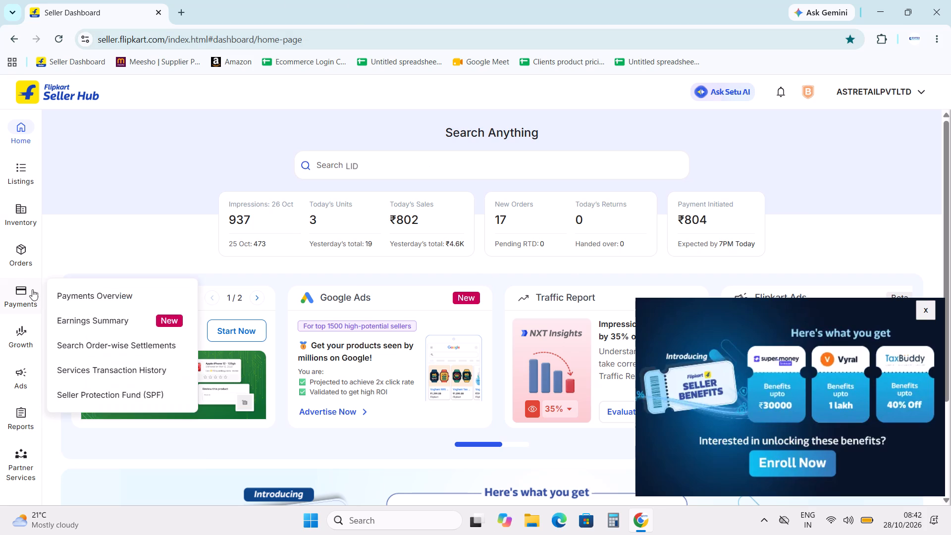
{"action": "left_click", "coordinate": [22, 251]}
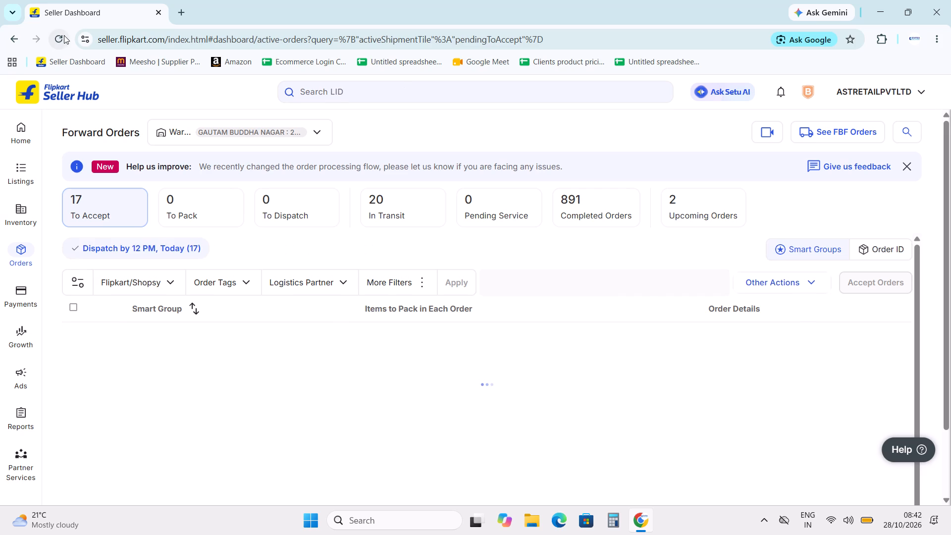
{"action": "scroll", "coordinate": [572, 253], "scroll_direction": "down", "scroll_amount": 14}
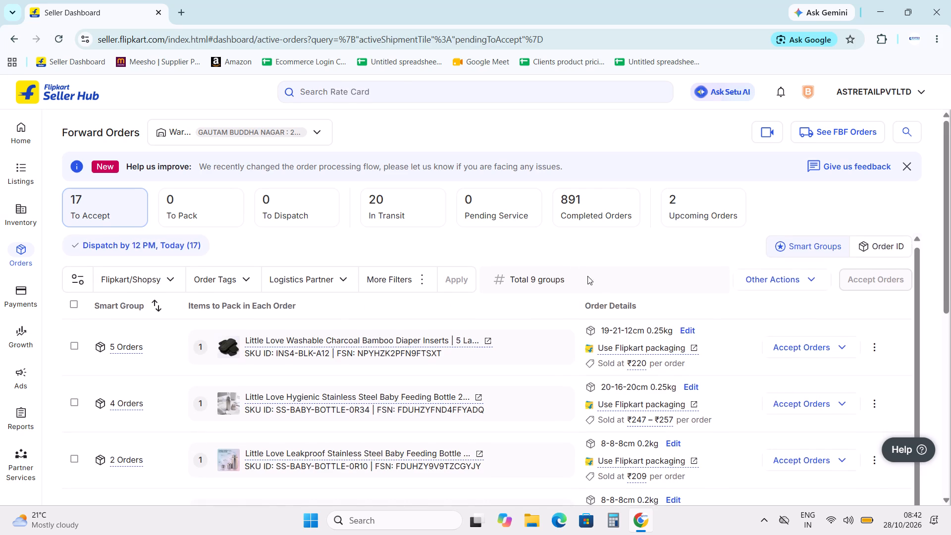
{"action": "scroll", "coordinate": [587, 276], "scroll_direction": "down", "scroll_amount": 9}
{"action": "scroll", "coordinate": [542, 368], "scroll_direction": "down", "scroll_amount": 13}
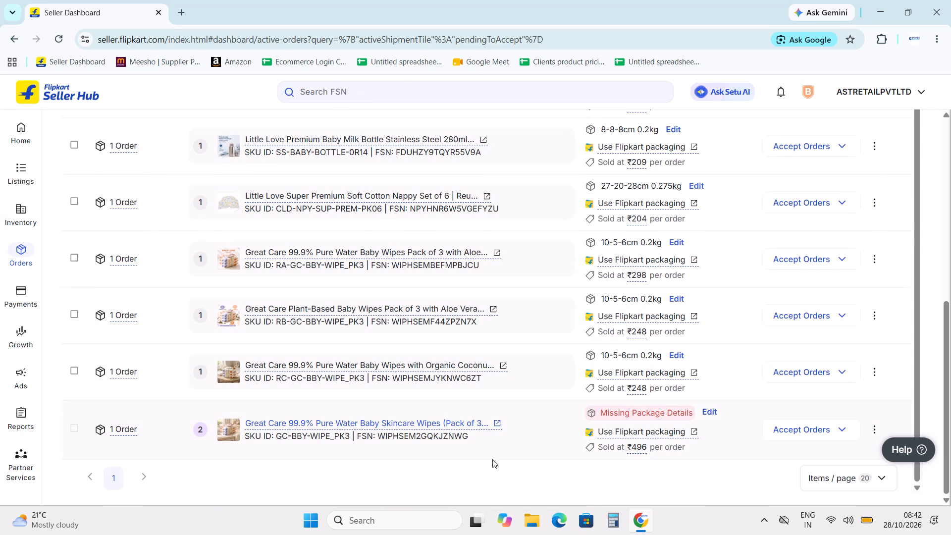
{"action": "scroll", "coordinate": [486, 466], "scroll_direction": "up", "scroll_amount": 4}
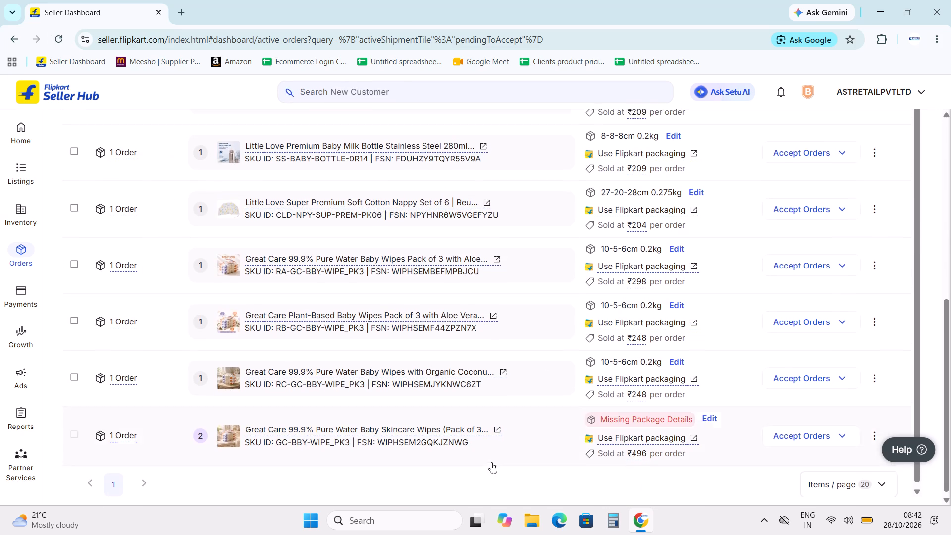
{"action": "scroll", "coordinate": [493, 462], "scroll_direction": "up", "scroll_amount": 5}
Show the Upcoming Orders under Forward Orders.
{"action": "left_click", "coordinate": [690, 216]}
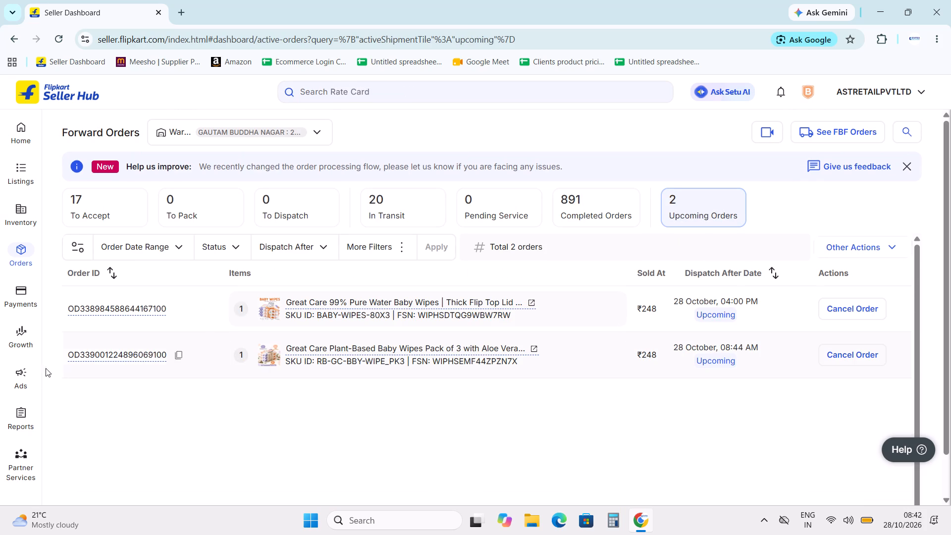
Open the Flipkart Ads Campaign Manager and examine each campaign's budget, ad spend, views, clicks, revenue and ROI for the last 7 days.
{"action": "left_click", "coordinate": [28, 373]}
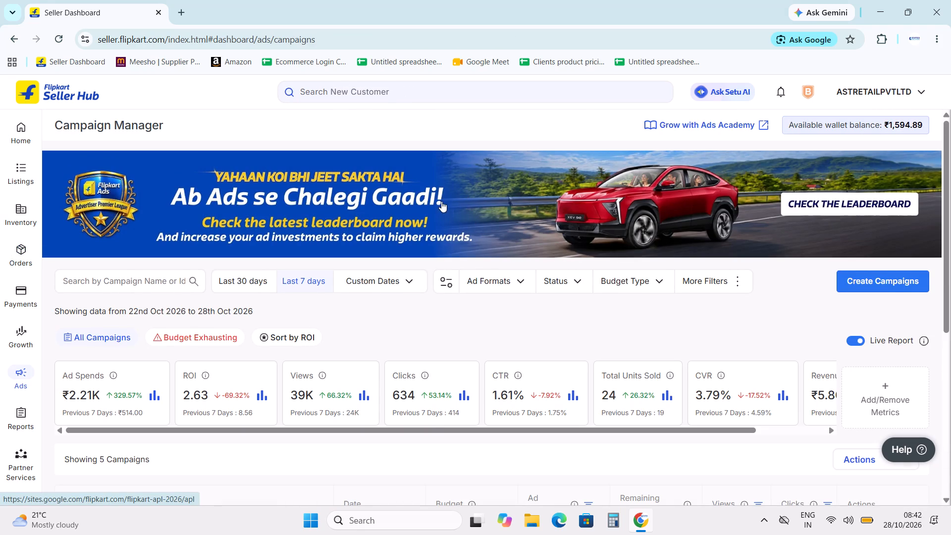
{"action": "scroll", "coordinate": [441, 190], "scroll_direction": "down", "scroll_amount": 5}
{"action": "left_click_drag", "start_coordinate": [433, 483], "coordinate": [462, 484]}
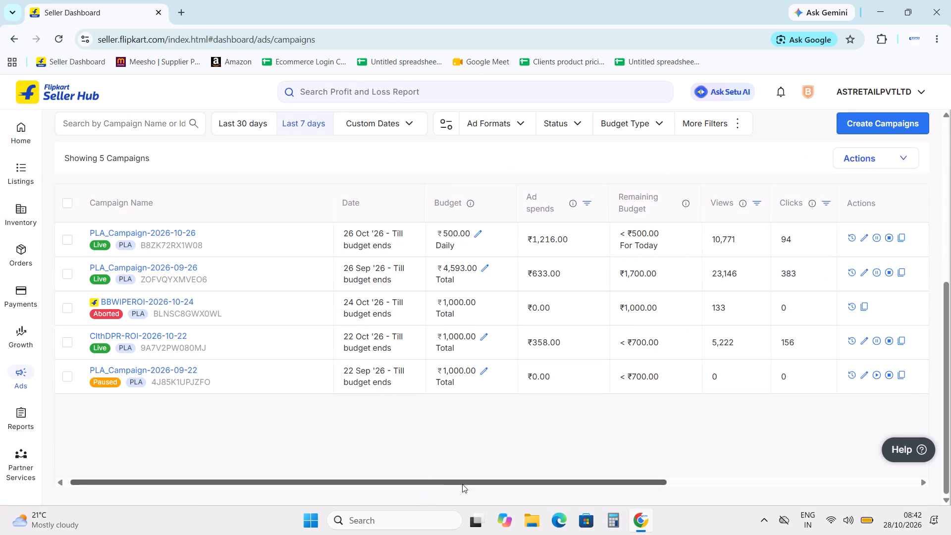
{"action": "left_click_drag", "start_coordinate": [462, 484], "coordinate": [770, 491]}
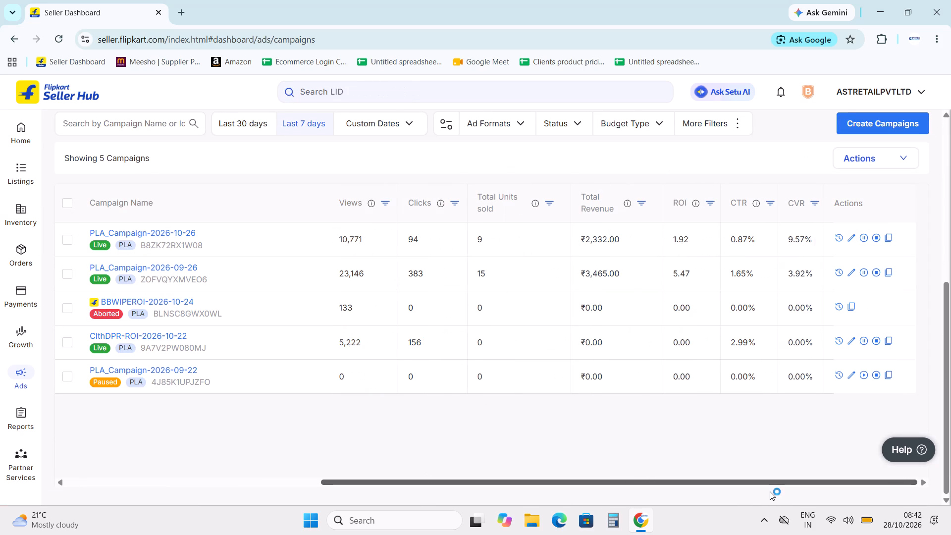
{"action": "left_click_drag", "start_coordinate": [770, 491], "coordinate": [770, 491]}
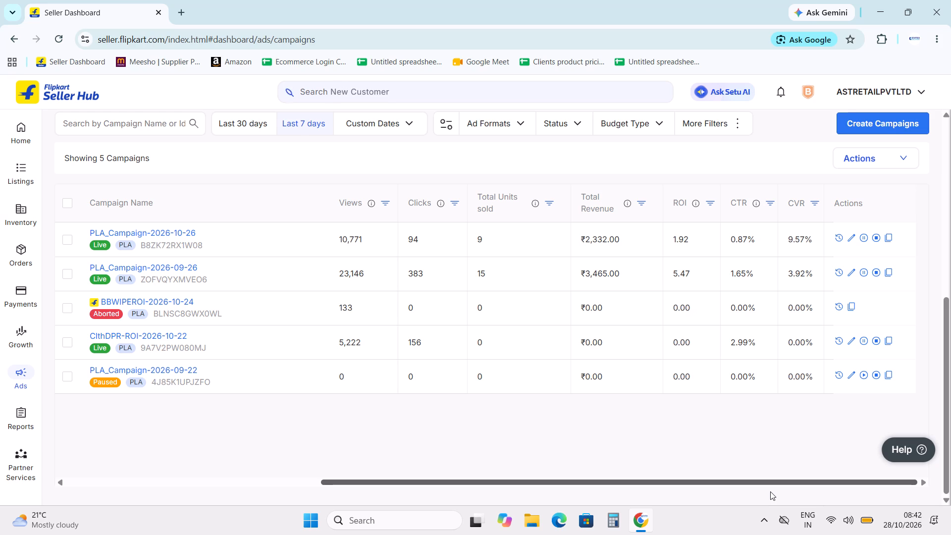
{"action": "left_click_drag", "start_coordinate": [770, 491], "coordinate": [361, 451]}
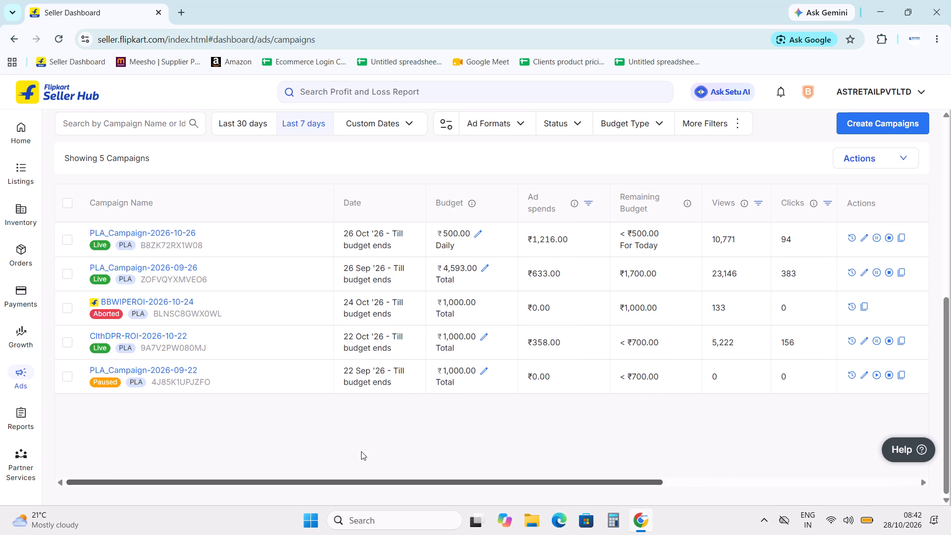
{"action": "left_click_drag", "start_coordinate": [361, 451], "coordinate": [834, 490]}
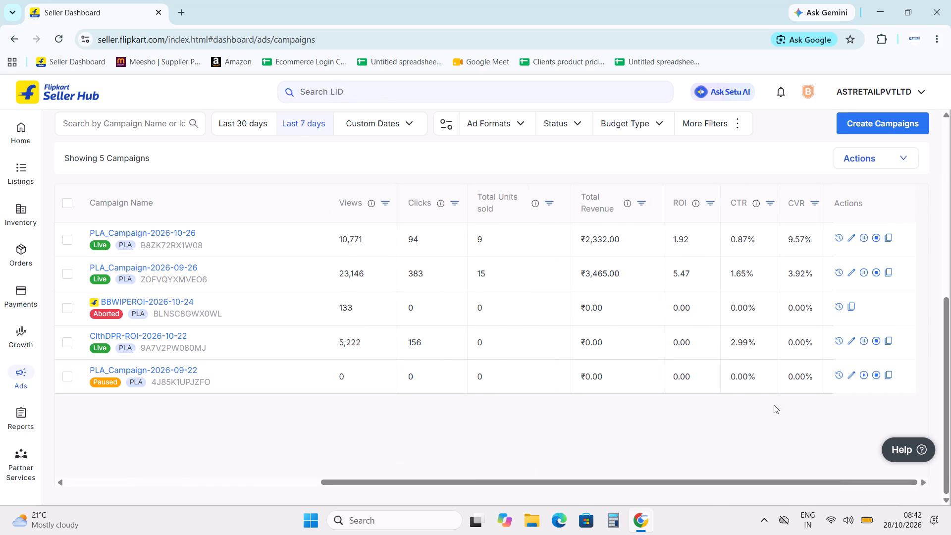
{"action": "scroll", "coordinate": [753, 383], "scroll_direction": "up", "scroll_amount": 6}
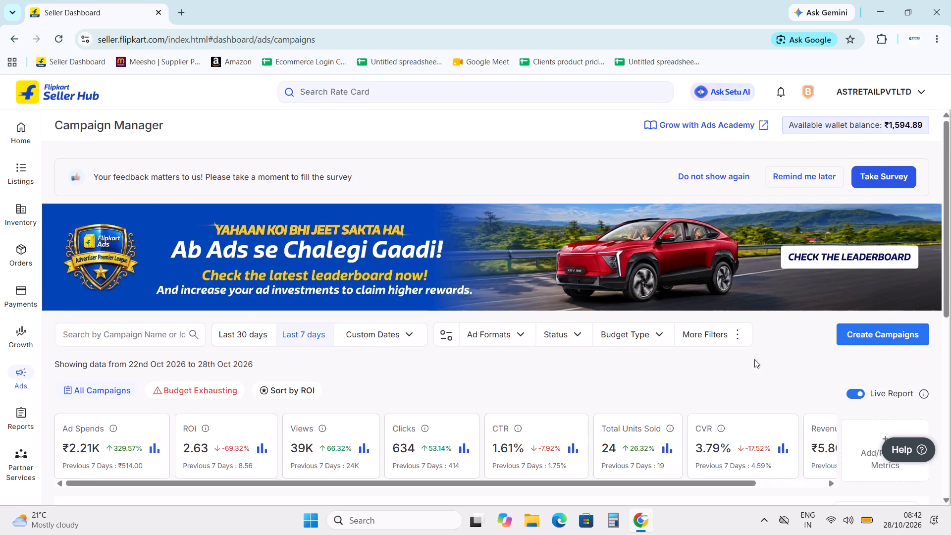
{"action": "scroll", "coordinate": [727, 313], "scroll_direction": "down", "scroll_amount": 9}
{"action": "scroll", "coordinate": [706, 455], "scroll_direction": "down", "scroll_amount": 6}
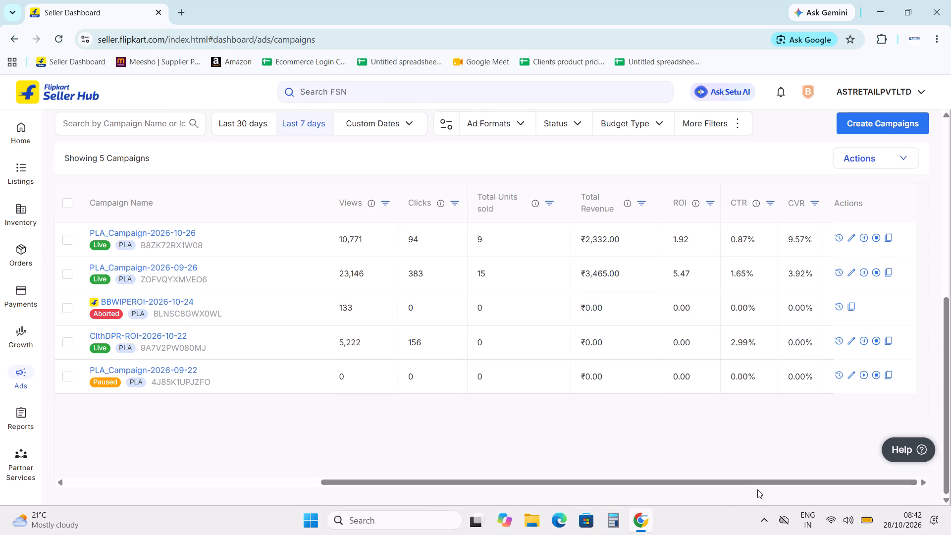
{"action": "left_click_drag", "start_coordinate": [762, 484], "coordinate": [329, 477]}
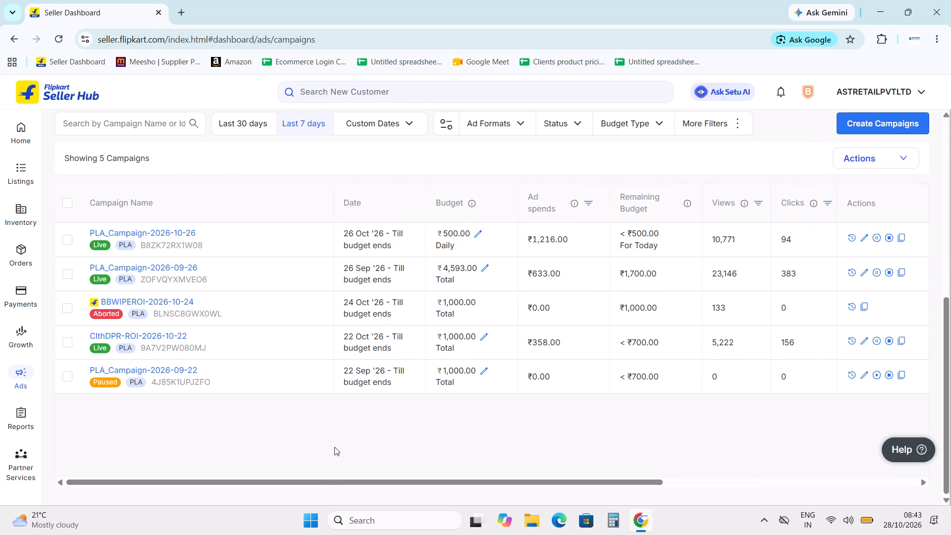
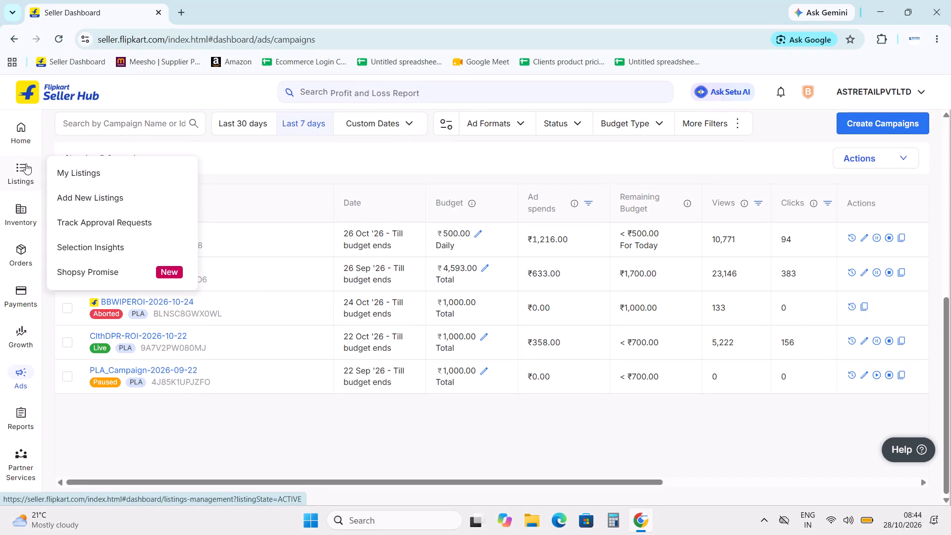
Open Add New Listings and look through the single listings in progress and their QC statuses.
{"action": "left_click", "coordinate": [81, 201]}
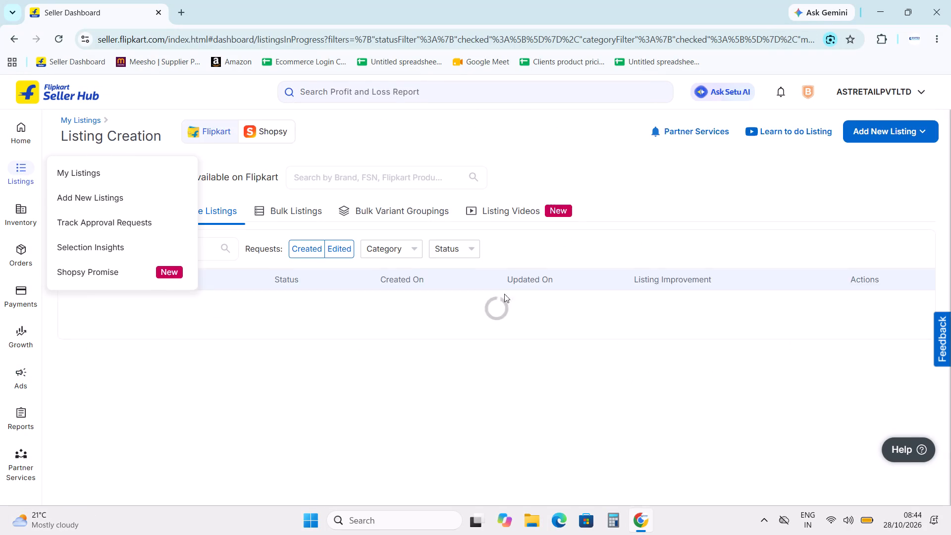
{"action": "scroll", "coordinate": [598, 231], "scroll_direction": "down", "scroll_amount": 2}
{"action": "left_click", "coordinate": [642, 130]}
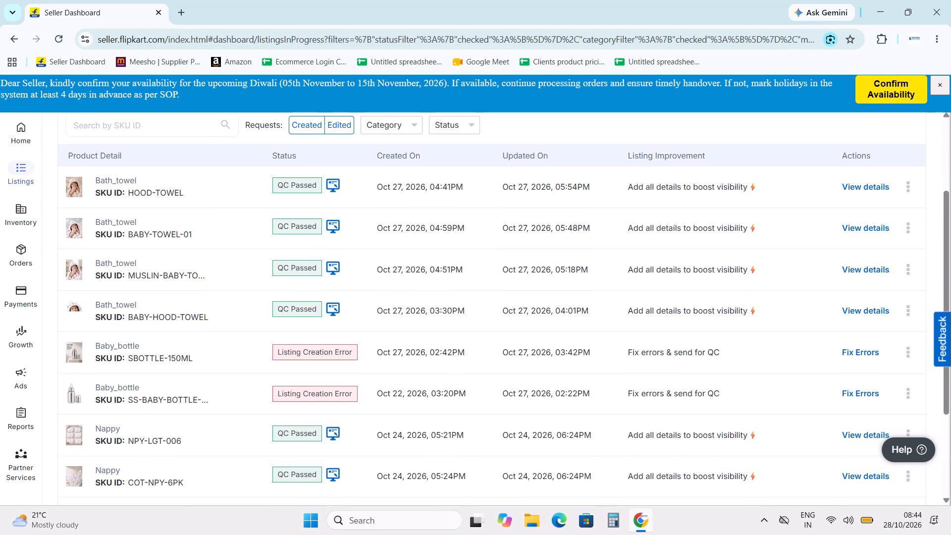
{"action": "scroll", "coordinate": [302, 391], "scroll_direction": "down", "scroll_amount": 2}
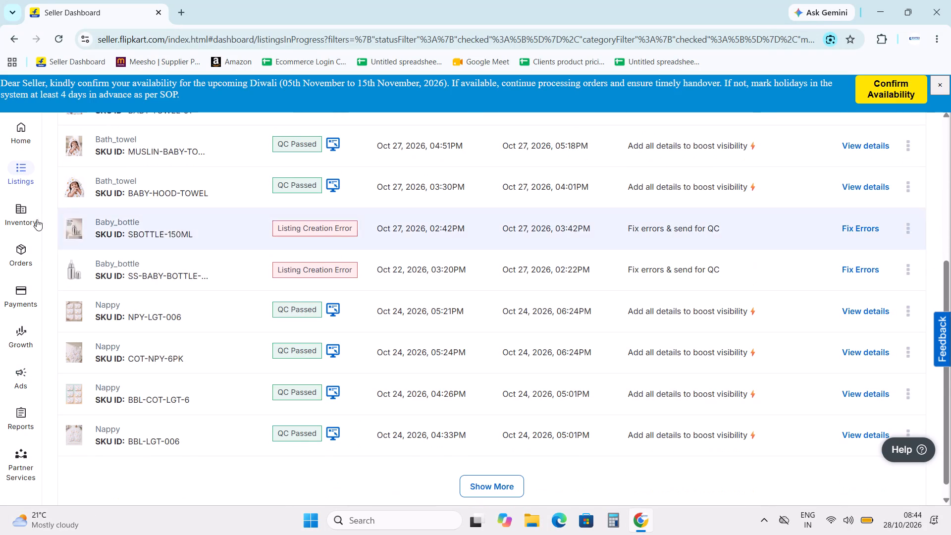
{"action": "left_click", "coordinate": [65, 192]}
{"action": "scroll", "coordinate": [294, 336], "scroll_direction": "up", "scroll_amount": 5}
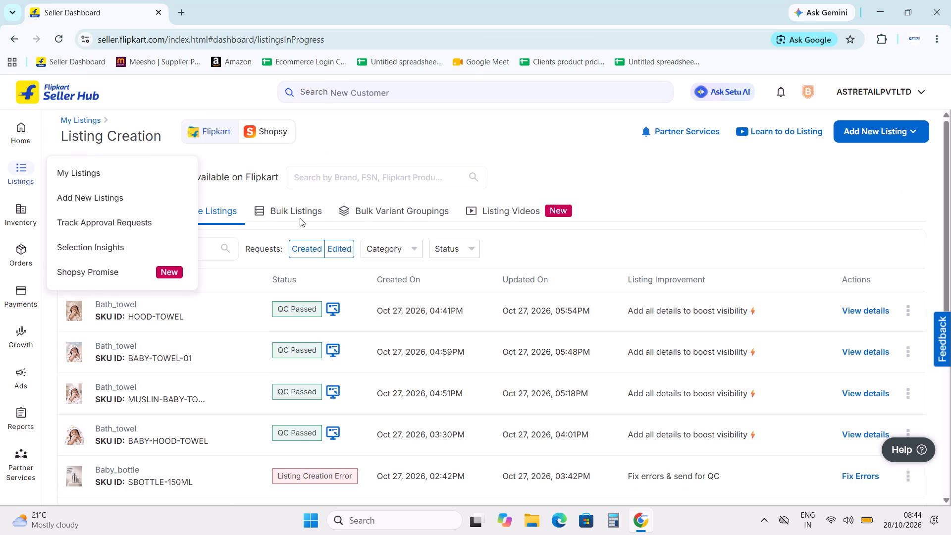
Show the bulk listings in progress and view the QC status of Feeding_utensil request REQLFXLY2X9K8.
{"action": "left_click", "coordinate": [300, 211]}
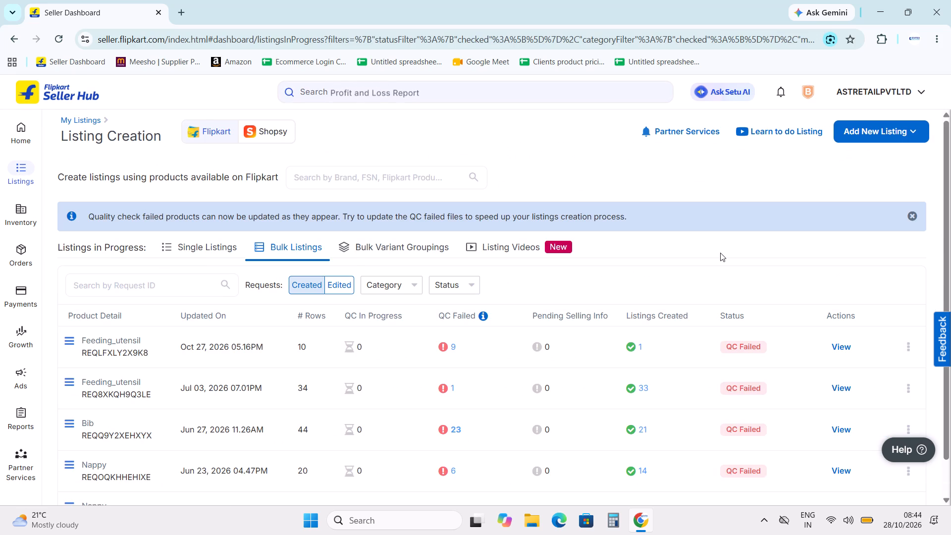
{"action": "left_click", "coordinate": [720, 253]}
{"action": "left_click", "coordinate": [843, 349]}
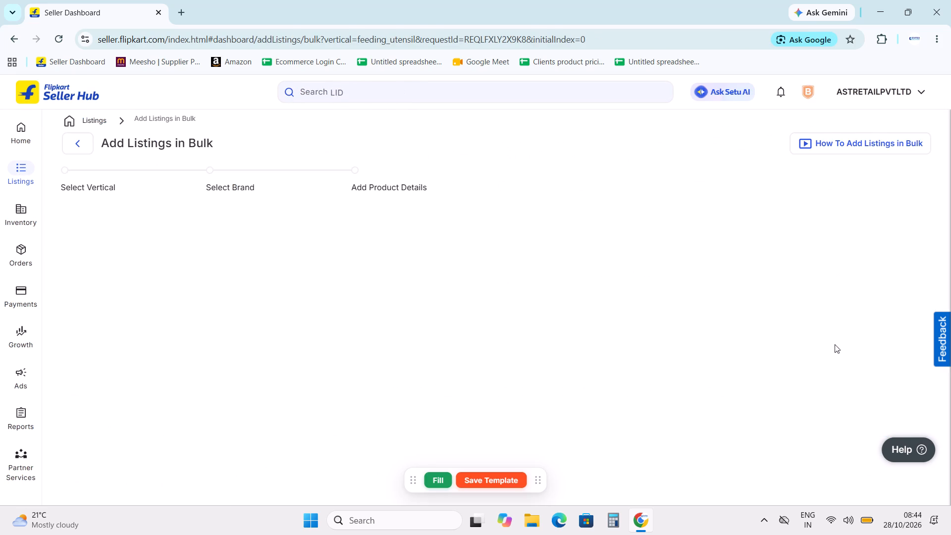
{"action": "left_click", "coordinate": [250, 345]}
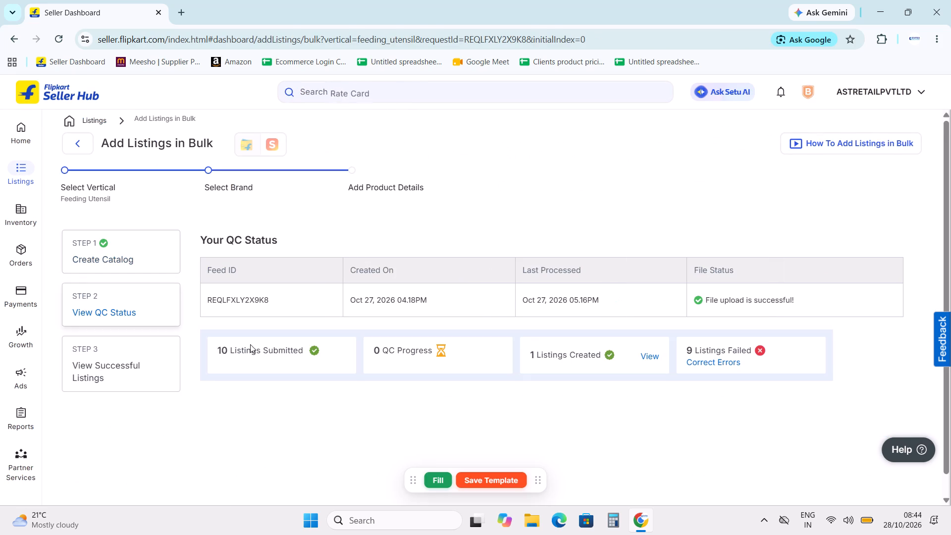
View the request's successfully created listing on Flipkart, examine its product page with the full title, and close that page.
{"action": "left_click", "coordinate": [652, 355]}
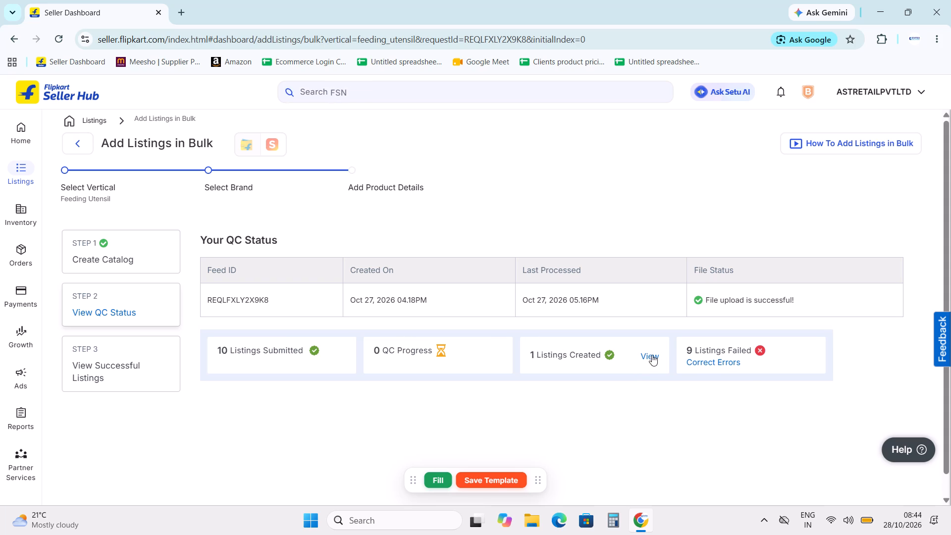
{"action": "left_click", "coordinate": [846, 307]}
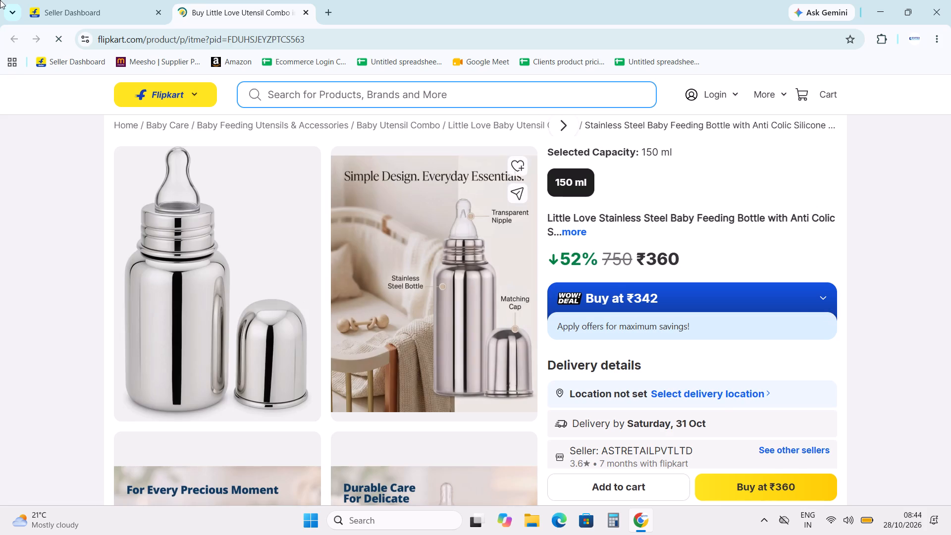
{"action": "scroll", "coordinate": [563, 211], "scroll_direction": "down", "scroll_amount": 1}
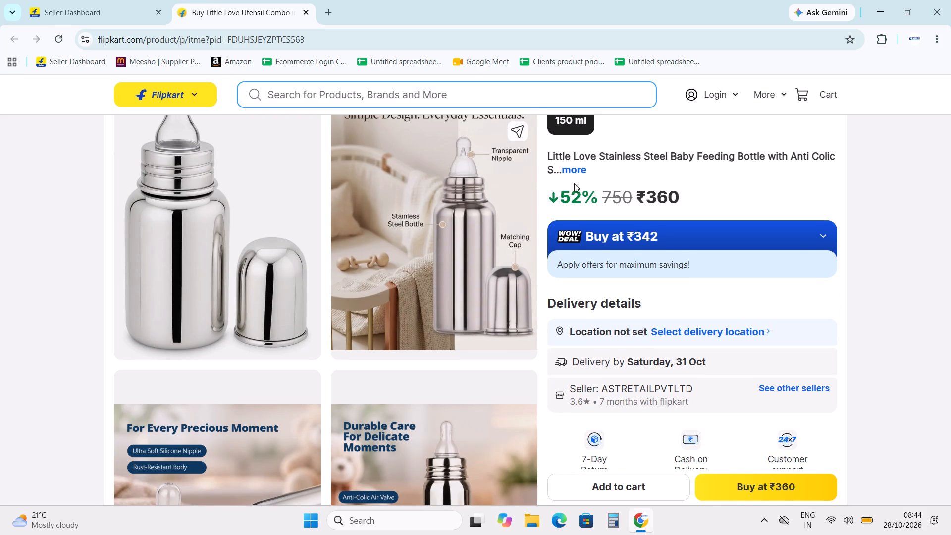
{"action": "left_click", "coordinate": [573, 172]}
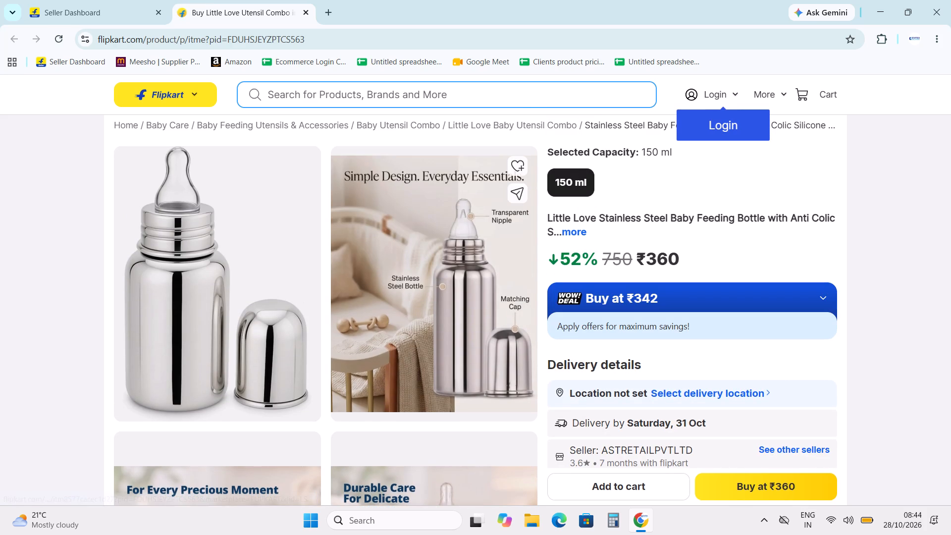
{"action": "left_click", "coordinate": [573, 233]}
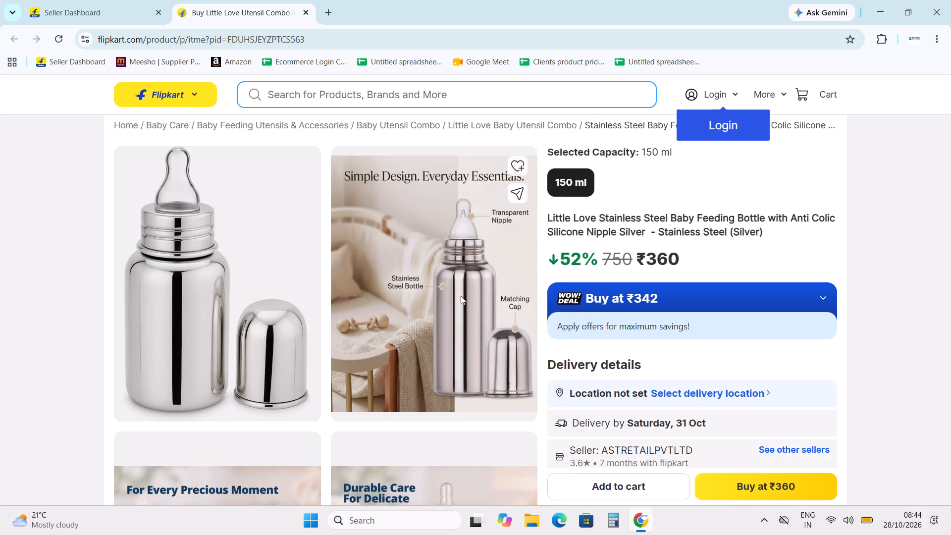
{"action": "scroll", "coordinate": [446, 299], "scroll_direction": "down", "scroll_amount": 13}
{"action": "scroll", "coordinate": [357, 251], "scroll_direction": "up", "scroll_amount": 20}
{"action": "scroll", "coordinate": [357, 251], "scroll_direction": "up", "scroll_amount": 8}
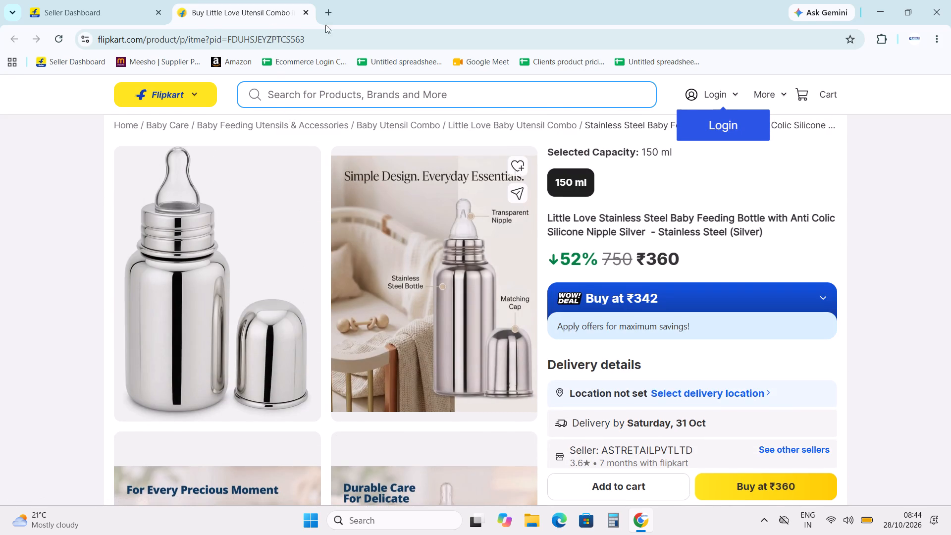
{"action": "left_click", "coordinate": [307, 9]}
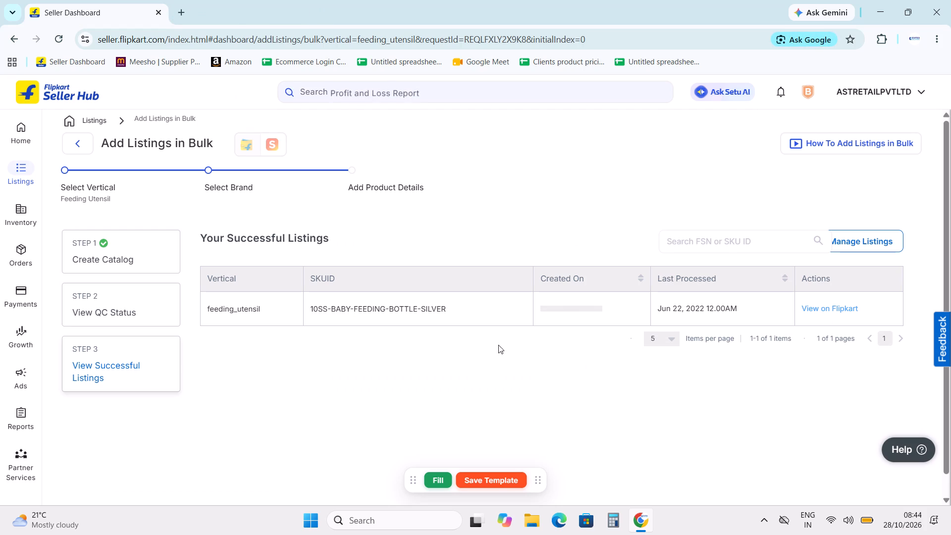
From the request's QC status, request the error file for the failed listings, download it and open it in Excel.
{"action": "left_click", "coordinate": [123, 298]}
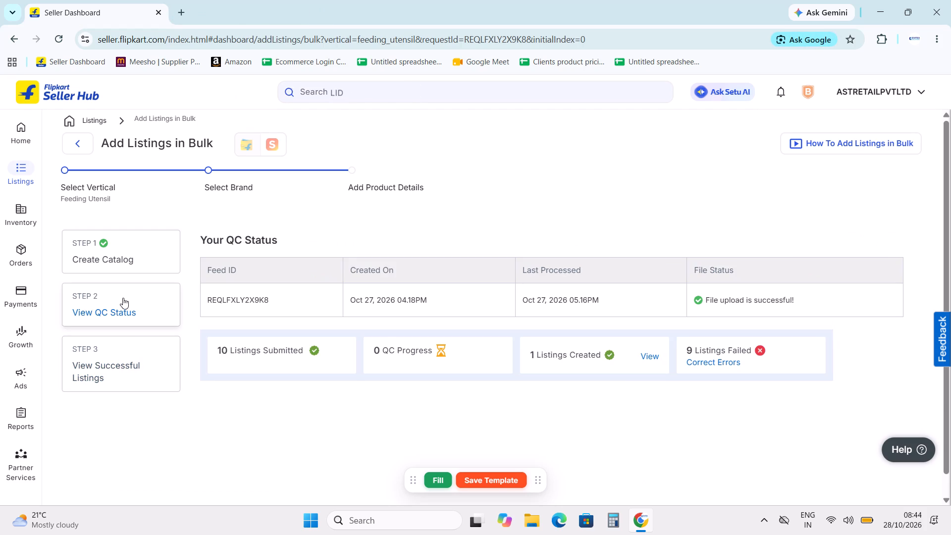
{"action": "left_click", "coordinate": [722, 363]}
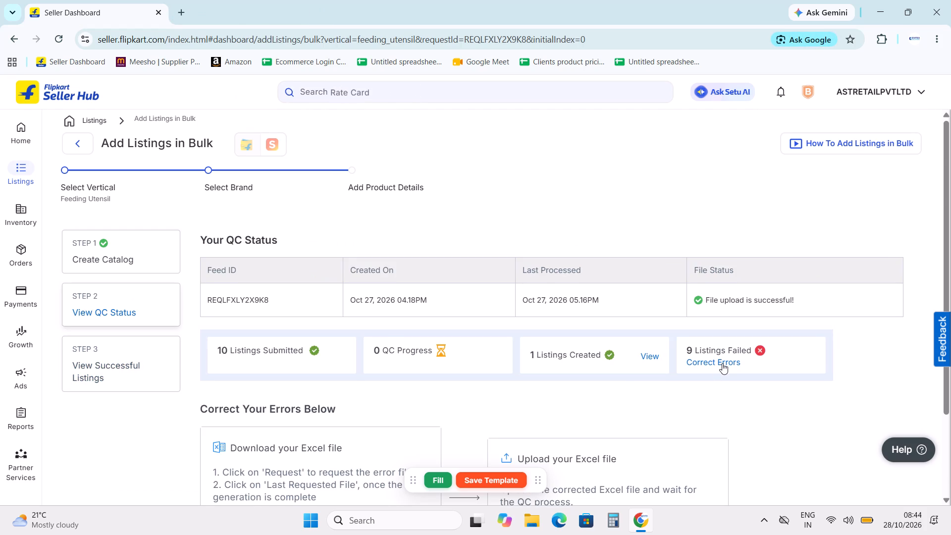
{"action": "scroll", "coordinate": [603, 360], "scroll_direction": "down", "scroll_amount": 5}
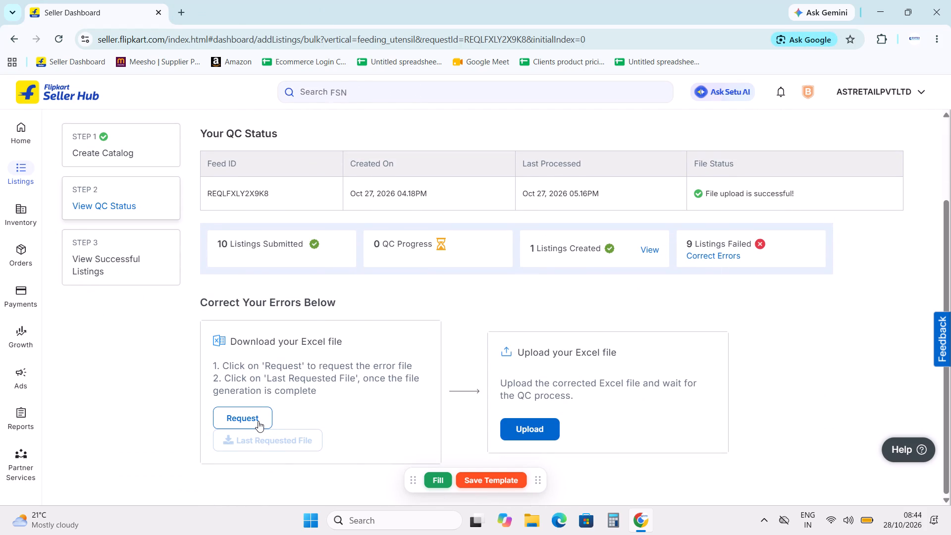
{"action": "scroll", "coordinate": [258, 421], "scroll_direction": "down", "scroll_amount": 1}
{"action": "left_click", "coordinate": [258, 421]}
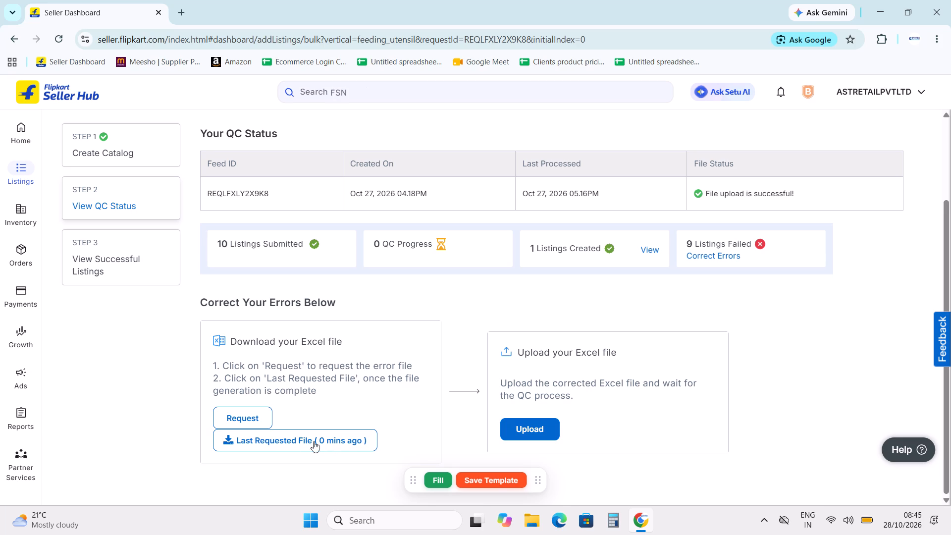
{"action": "left_click", "coordinate": [270, 437]}
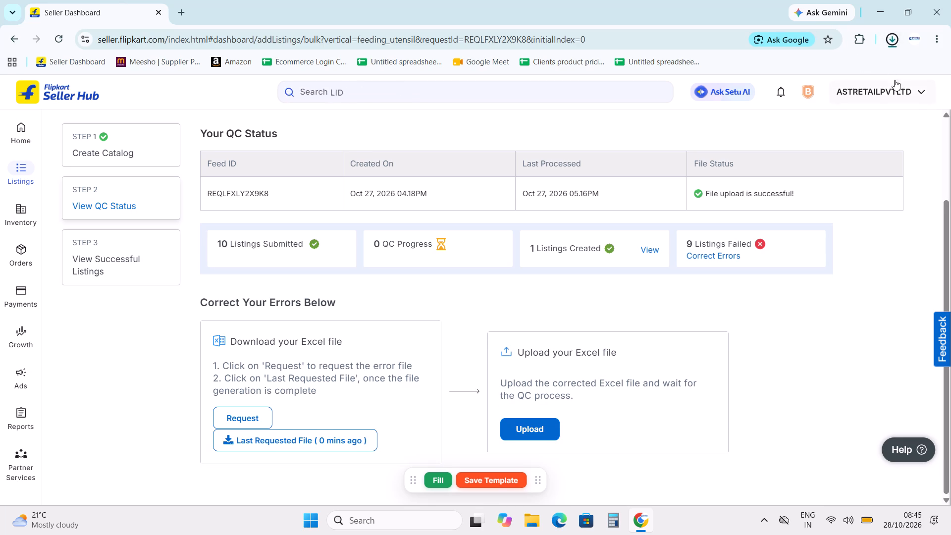
{"action": "left_click", "coordinate": [796, 76]}
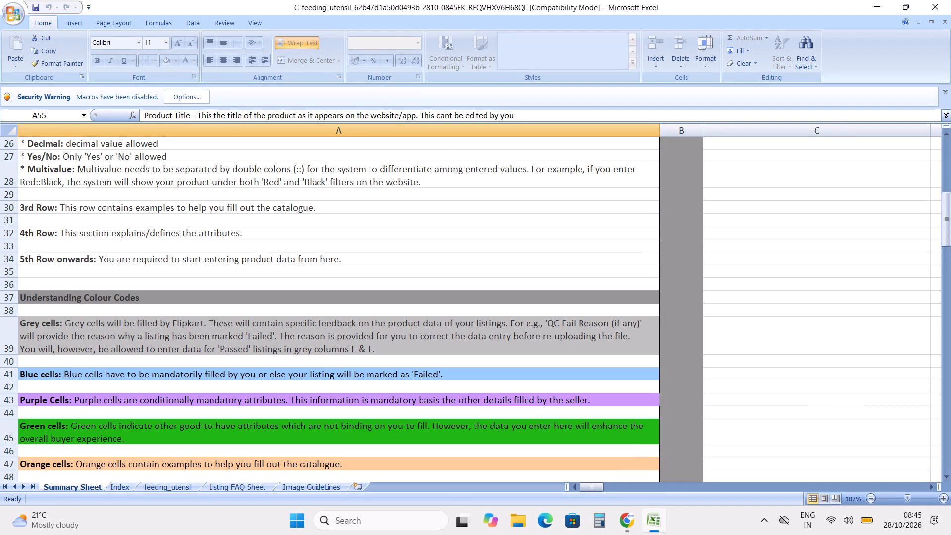
Examine the QC Failed Reason entries of the failed baby feeding bottle rows on the feeding_utensil sheet.
{"action": "left_click", "coordinate": [186, 488]}
{"action": "scroll", "coordinate": [293, 373], "scroll_direction": "up", "scroll_amount": 10}
{"action": "left_click", "coordinate": [199, 357]}
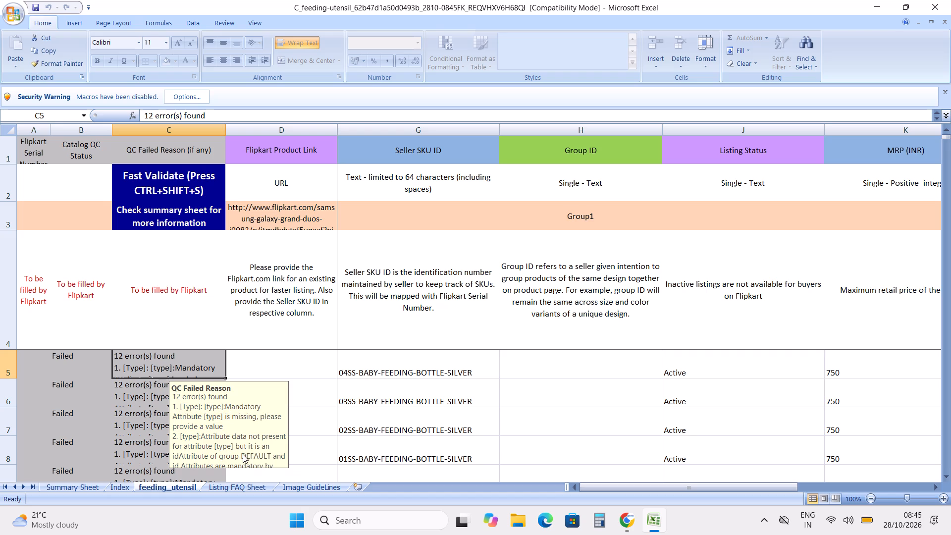
{"action": "scroll", "coordinate": [243, 454], "scroll_direction": "down", "scroll_amount": 3}
{"action": "left_click", "coordinate": [126, 409]}
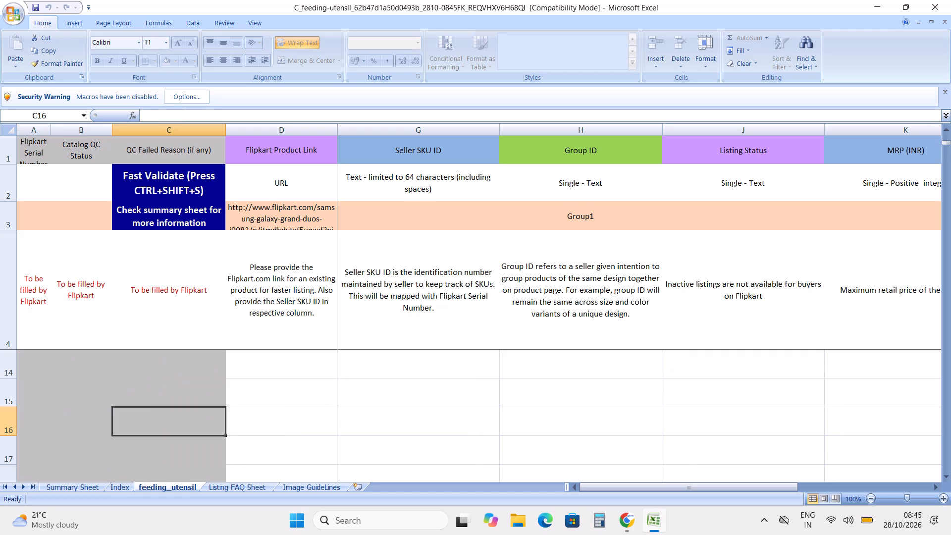
{"action": "scroll", "coordinate": [144, 413], "scroll_direction": "up", "scroll_amount": 1}
{"action": "left_click", "coordinate": [159, 428]}
{"action": "scroll", "coordinate": [225, 423], "scroll_direction": "down", "scroll_amount": 2}
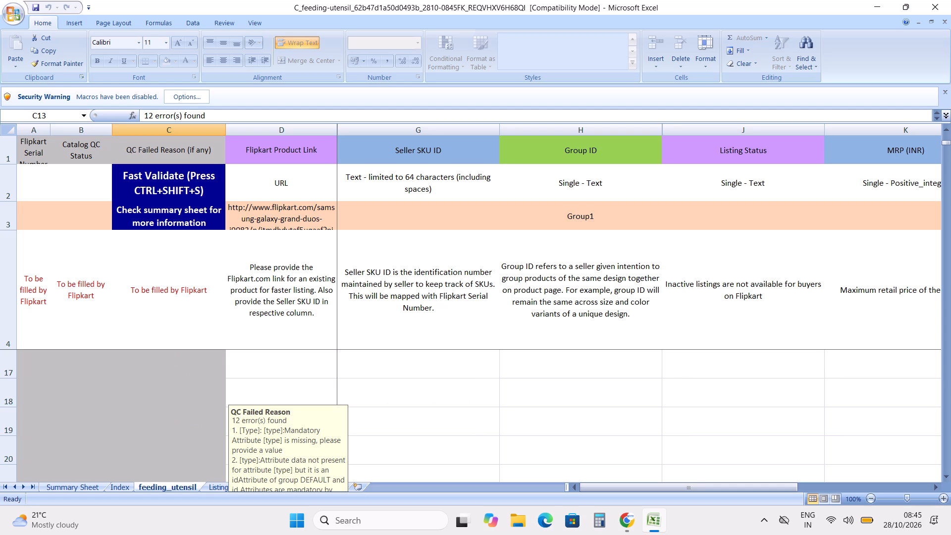
{"action": "left_click", "coordinate": [173, 417]}
{"action": "scroll", "coordinate": [173, 417], "scroll_direction": "up", "scroll_amount": 2}
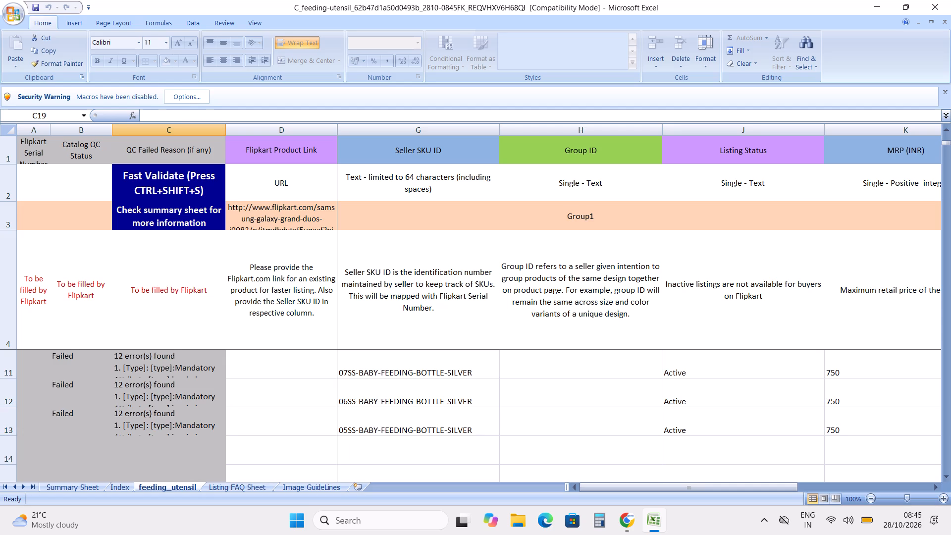
{"action": "left_click", "coordinate": [209, 425]}
{"action": "key", "text": "Down"}
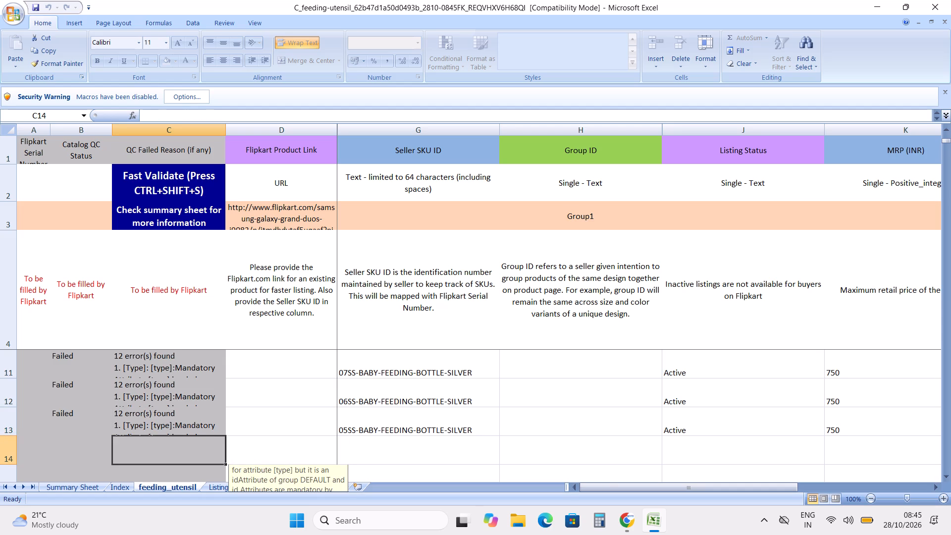
{"action": "key", "text": "Down"}
{"action": "key", "text": "Down"}
{"action": "key", "text": "Up"}
{"action": "key", "text": "Up"}
{"action": "key", "text": "Up"}
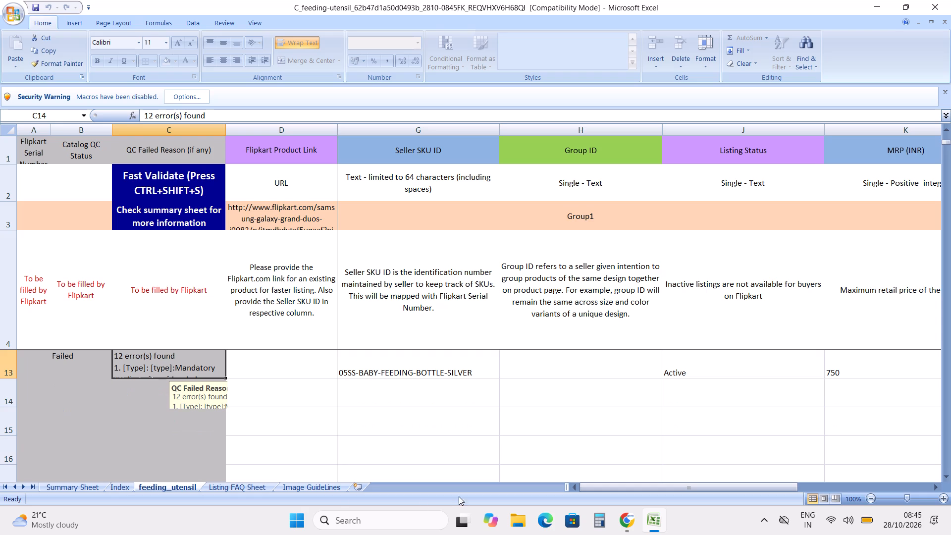
Copy the QC Failed Reason cell C13 for SKU 05SS-BABY-FEEDING-BOTTLE-SILVER.
{"action": "double_click", "coordinate": [201, 362]}
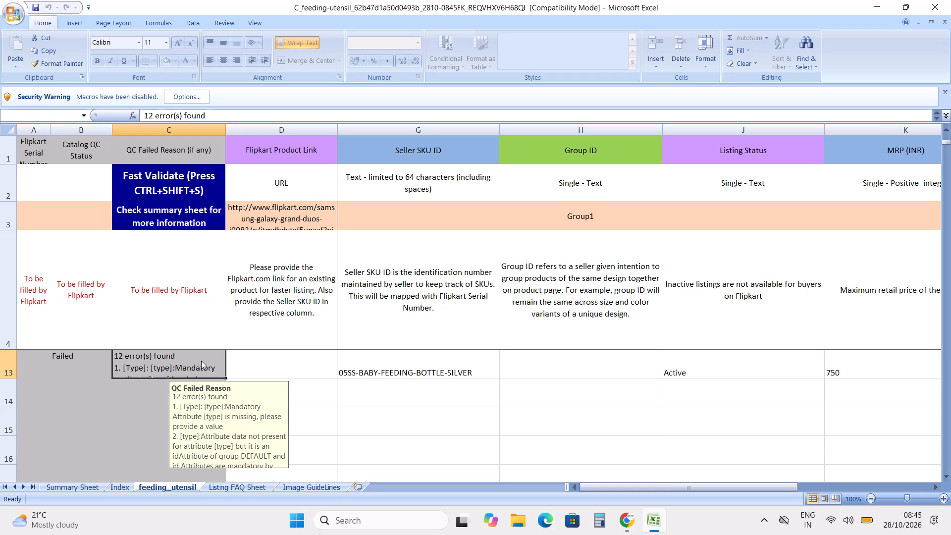
{"action": "left_click", "coordinate": [481, 293]}
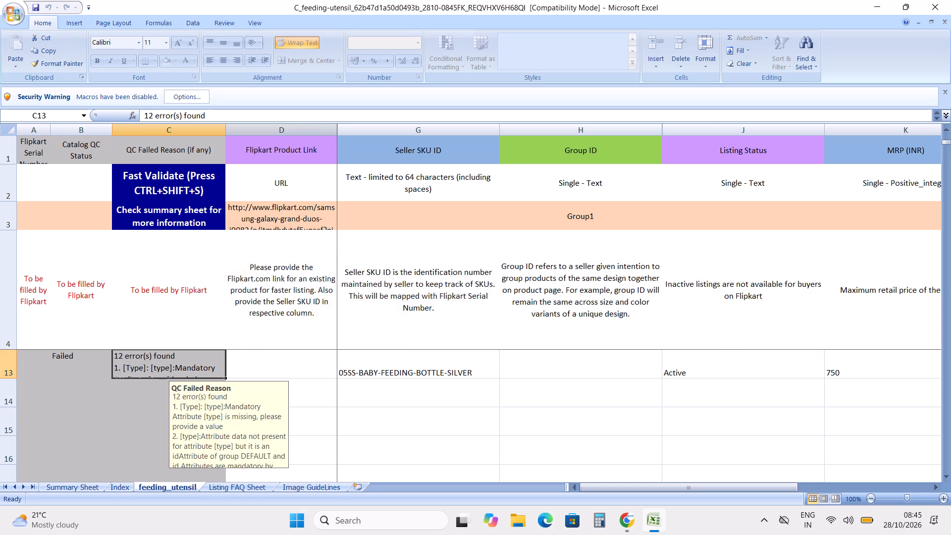
{"action": "left_click", "coordinate": [309, 115]}
{"action": "left_click", "coordinate": [488, 287]}
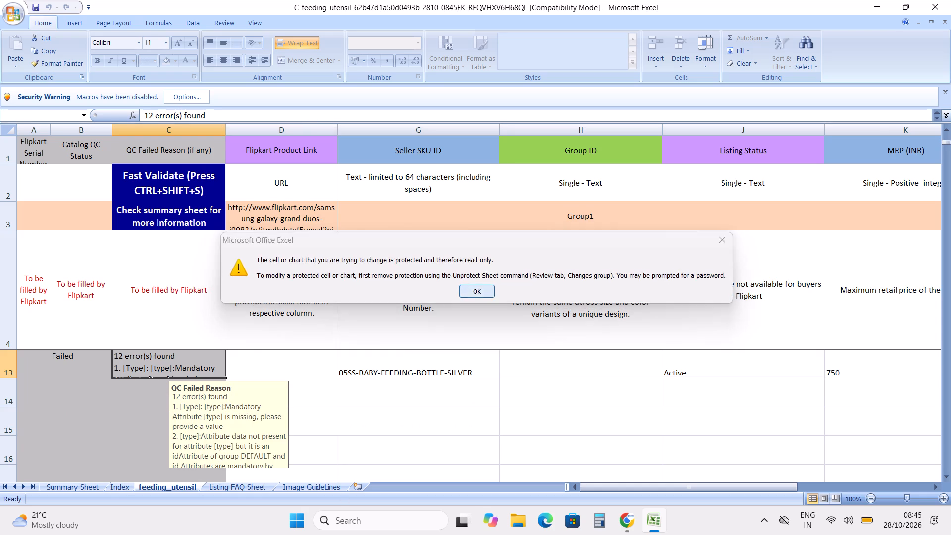
{"action": "key", "text": "ctrl+c"}
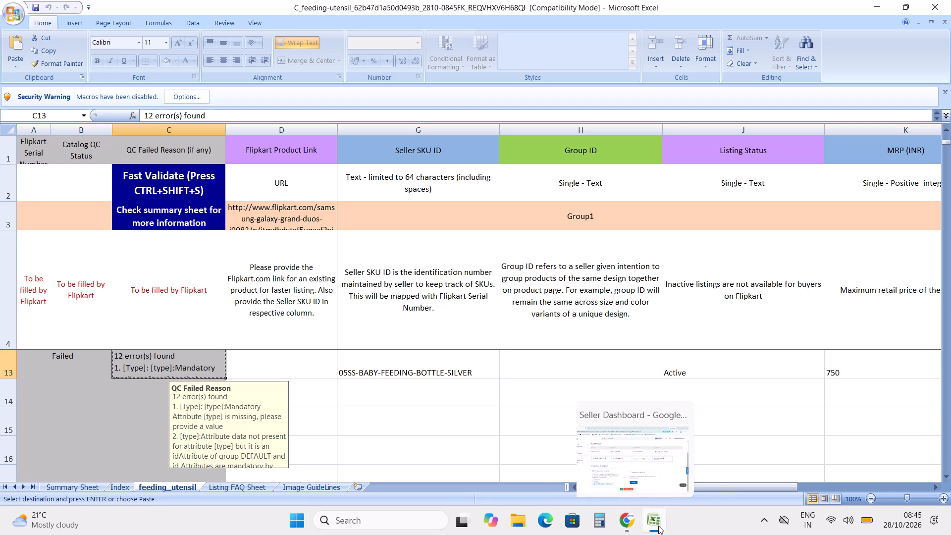
Return to the desktop and launch Microsoft Word from the Run dialog with a blank document.
{"action": "key", "text": "super+d"}
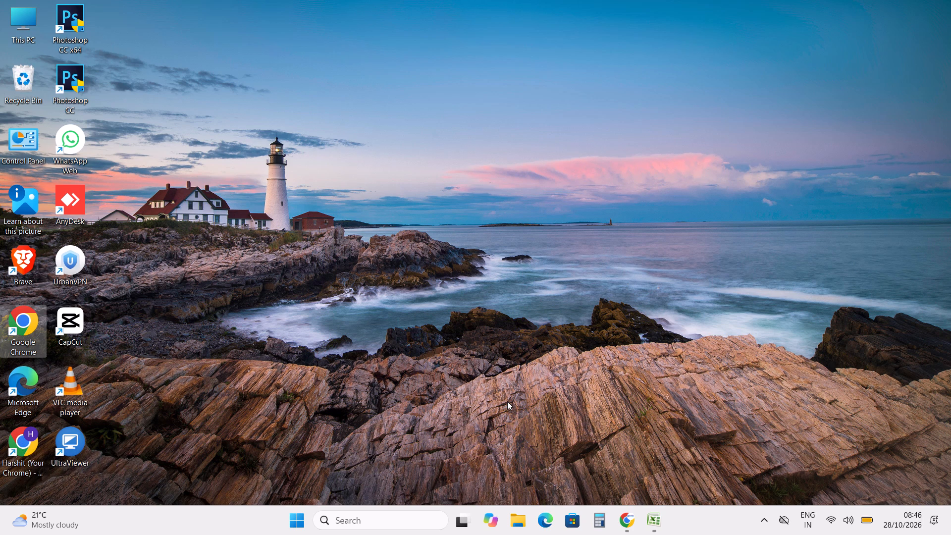
{"action": "key", "text": "super+r"}
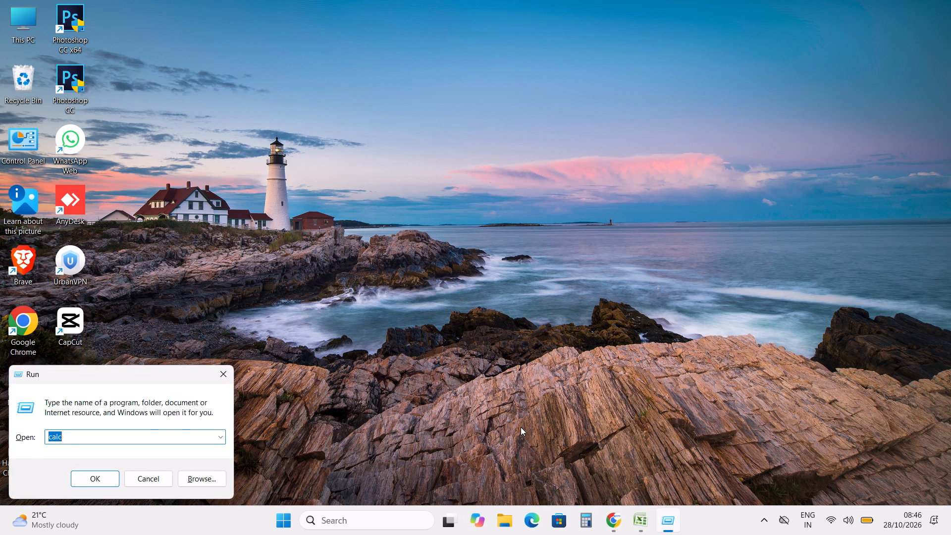
{"action": "key", "text": "w"}
{"action": "key", "text": "Down"}
{"action": "key", "text": "Return"}
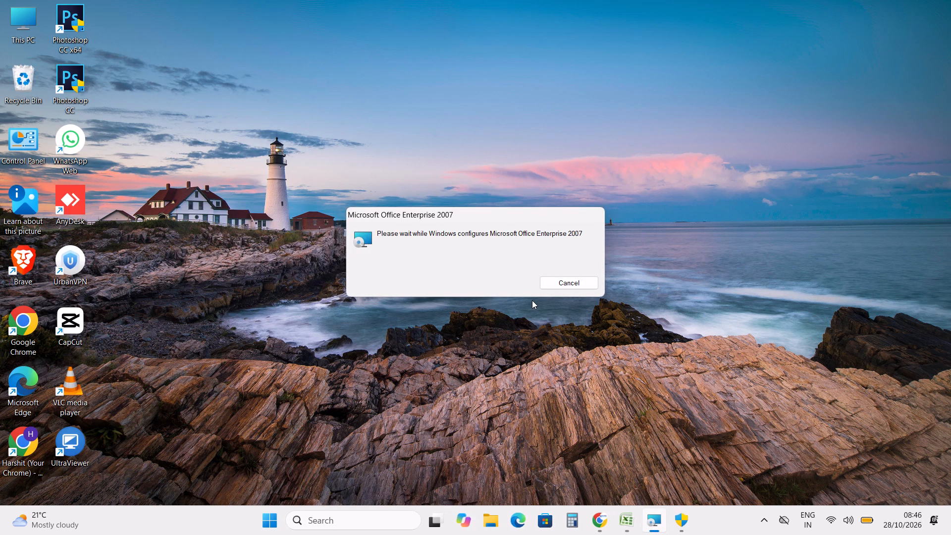
{"action": "left_click", "coordinate": [687, 513]}
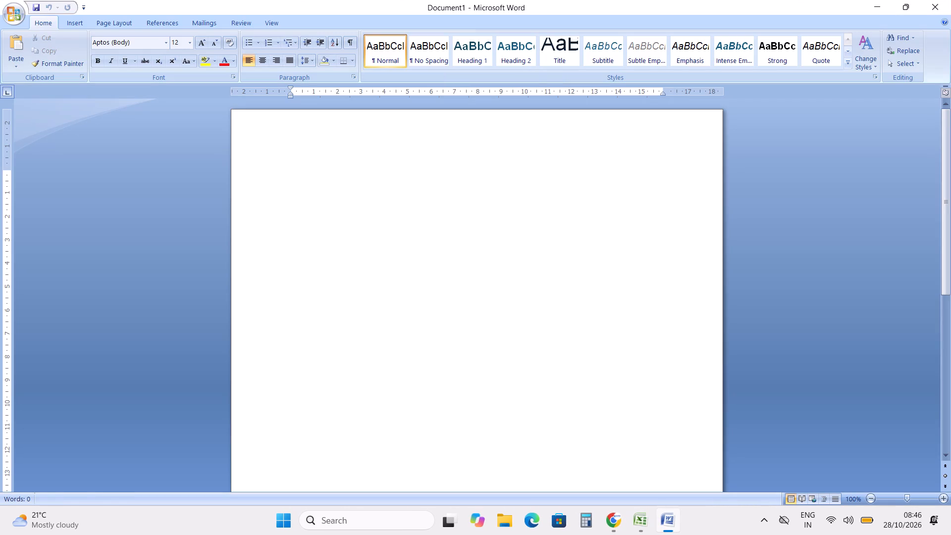
Paste the copied QC Failed Reason error list into the blank Word document.
{"action": "key", "text": "ctrl+v"}
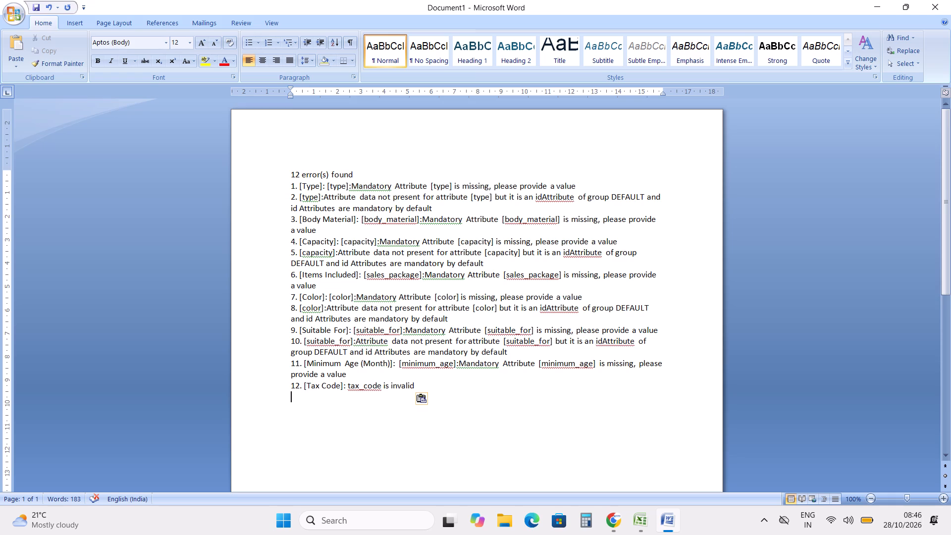
{"action": "scroll", "coordinate": [475, 410], "scroll_direction": "down", "scroll_amount": 2}
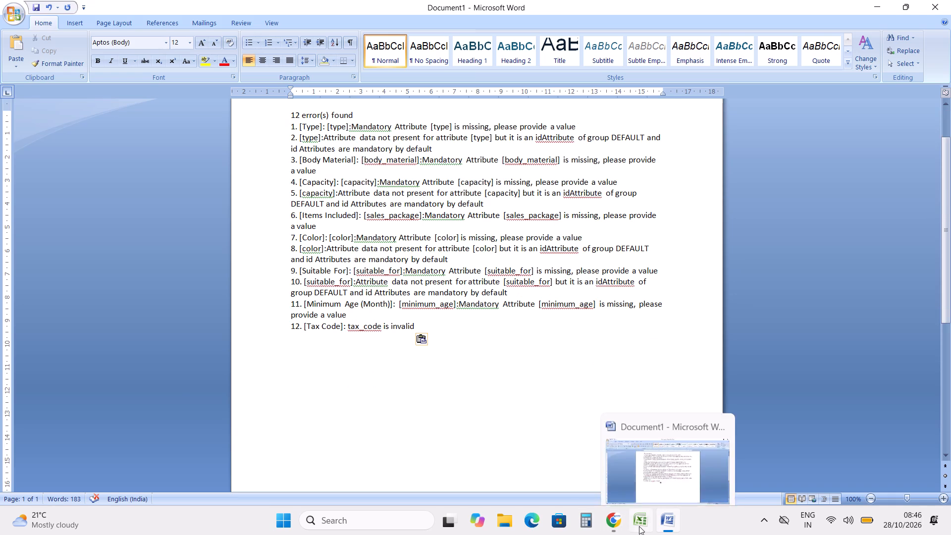
Switch to the Excel error file and examine row 5 from Listing Status through Weight (KG) against the error list in Word.
{"action": "left_click", "coordinate": [645, 458]}
{"action": "scroll", "coordinate": [468, 444], "scroll_direction": "up", "scroll_amount": 11}
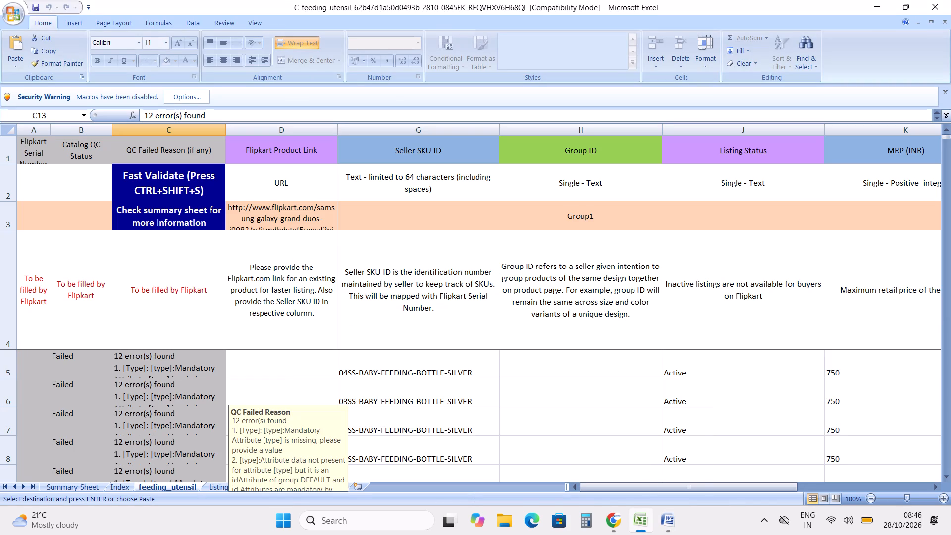
{"action": "scroll", "coordinate": [473, 442], "scroll_direction": "up", "scroll_amount": 10}
{"action": "scroll", "coordinate": [621, 385], "scroll_direction": "down", "scroll_amount": 4}
{"action": "scroll", "coordinate": [633, 392], "scroll_direction": "up", "scroll_amount": 4}
{"action": "left_click", "coordinate": [779, 359]}
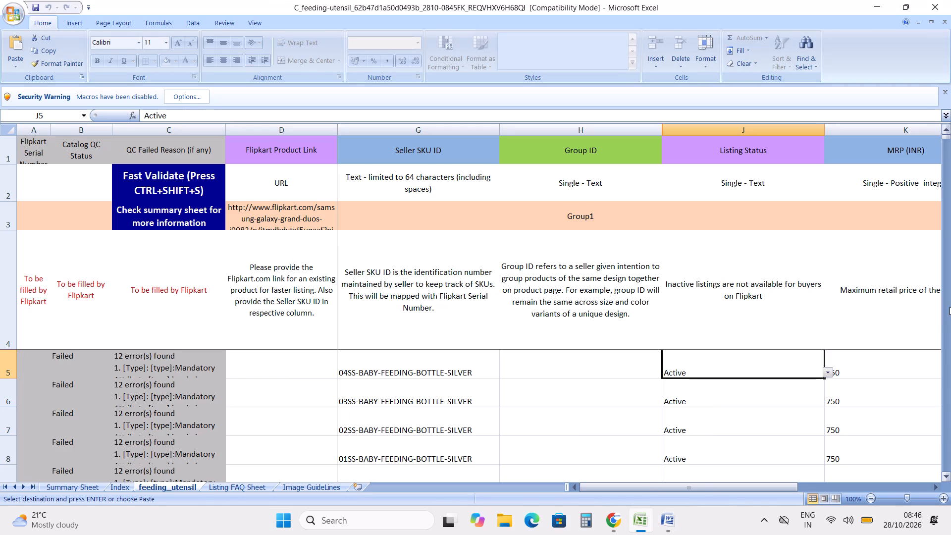
{"action": "key", "text": "Right"}
{"action": "key", "text": "Right"}
{"action": "key", "text": "Right"}
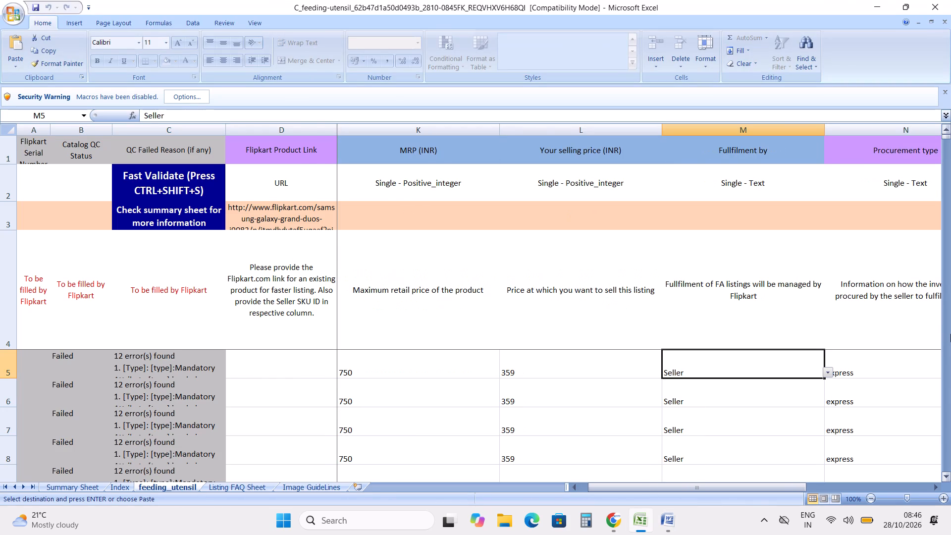
{"action": "key", "text": "alt+Tab"}
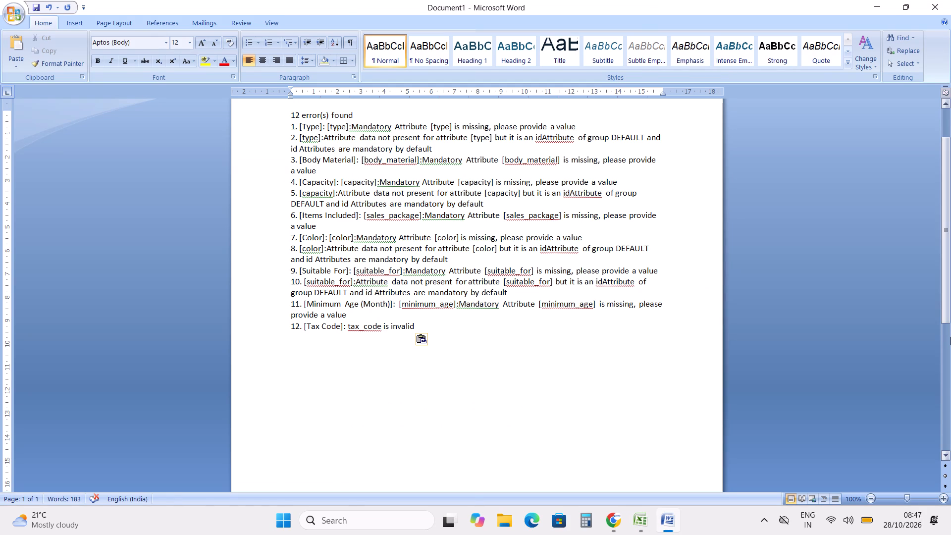
{"action": "key", "text": "alt+Tab"}
{"action": "key", "text": "alt+Tab"}
{"action": "key", "text": "alt+Tab"}
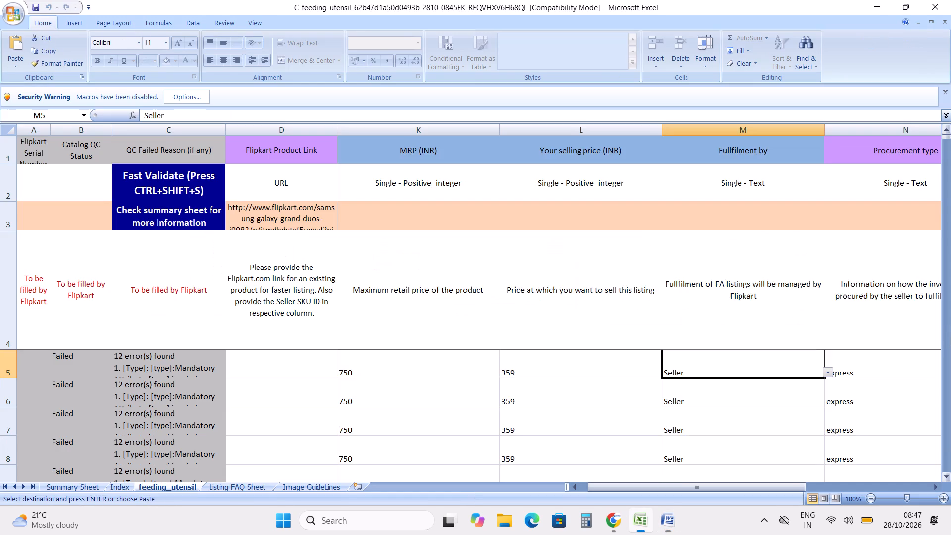
{"action": "key", "text": "Right"}
{"action": "key", "text": "Right"}
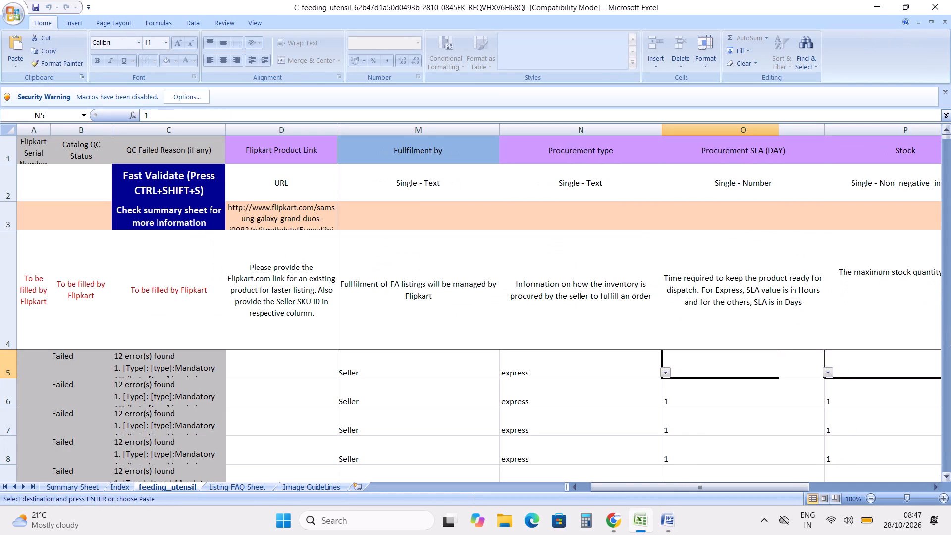
{"action": "key", "text": "Right"}
{"action": "key", "text": "Right"}
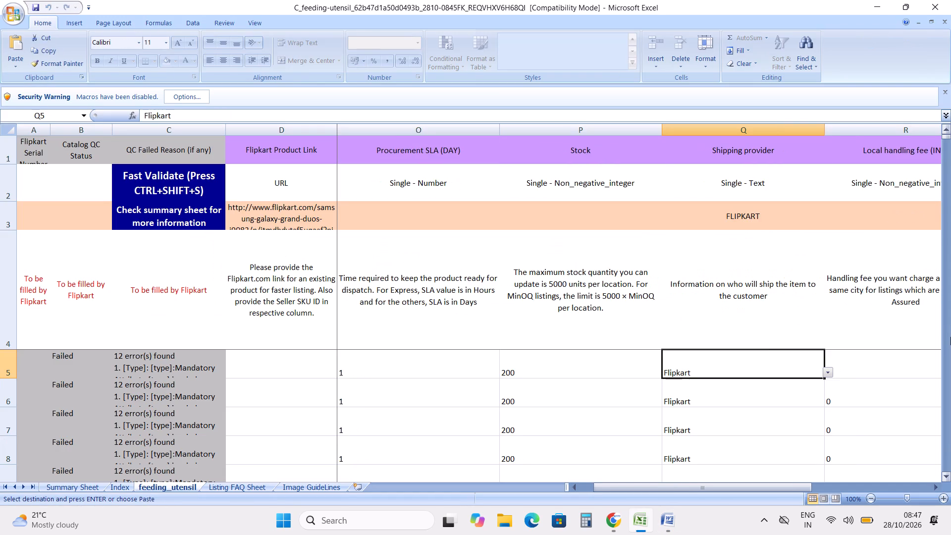
{"action": "key", "text": "Right"}
{"action": "key", "text": "Right"}
{"action": "key", "text": "Right"}
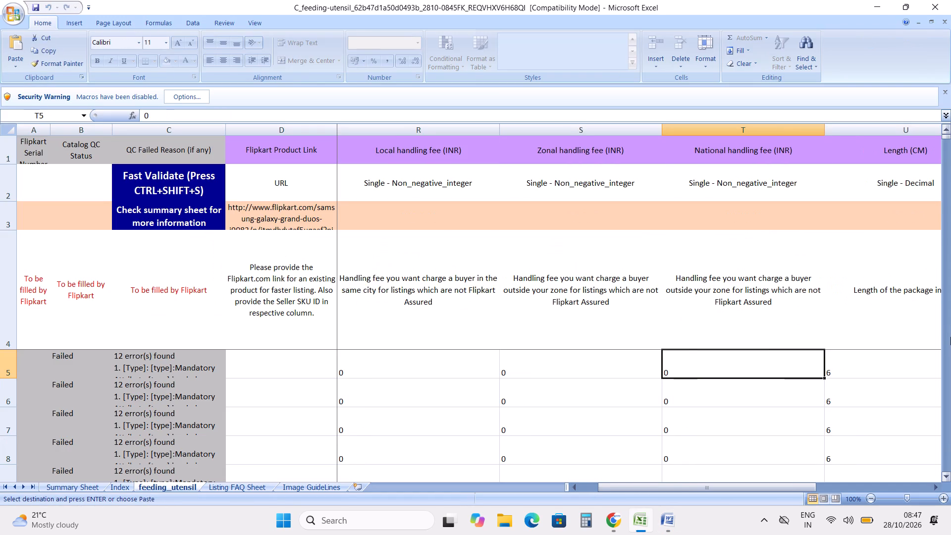
{"action": "key", "text": "Right"}
{"action": "key", "text": "Right"}
{"action": "key", "text": "Right"}
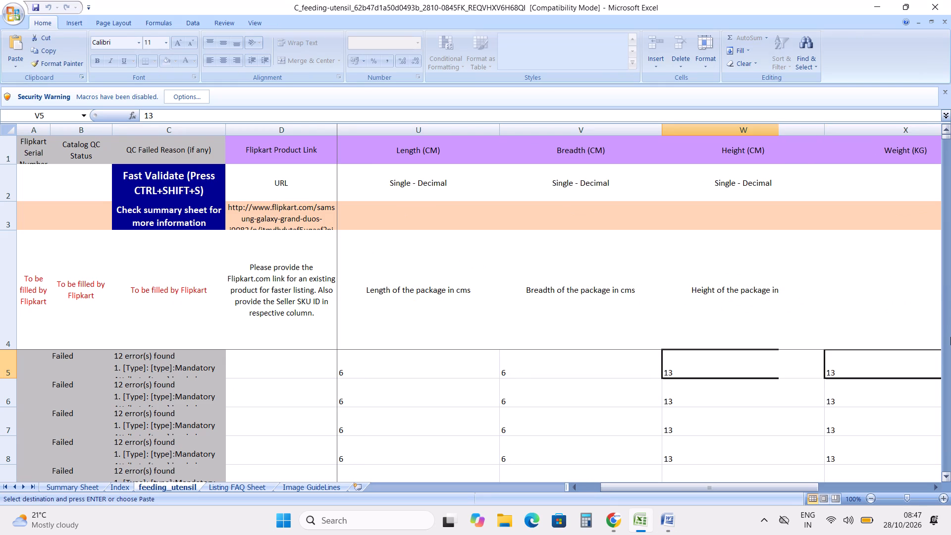
{"action": "key", "text": "Right"}
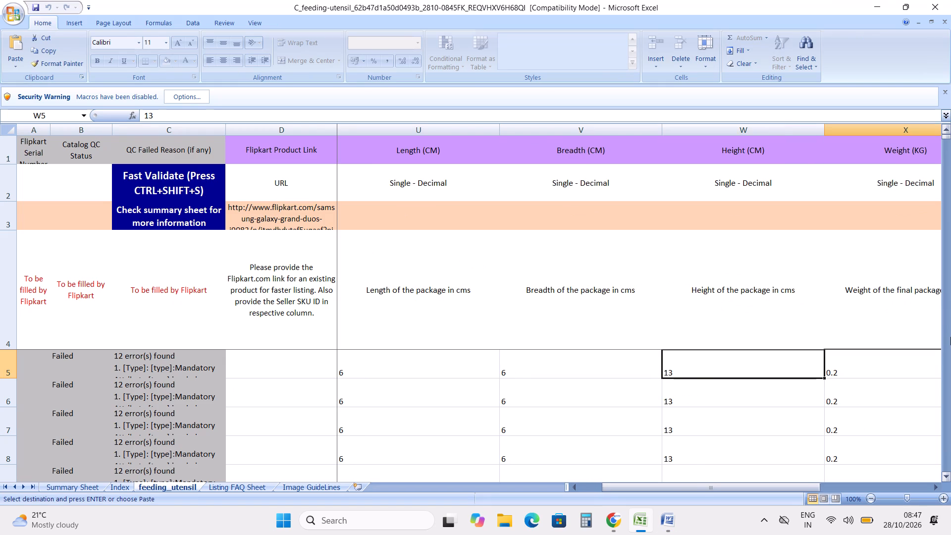
{"action": "key", "text": "Right"}
Compare the Word error list with row 5 from HSN through Tax Code, and examine the Tax Code entries of all failed rows.
{"action": "key", "text": "alt+Tab"}
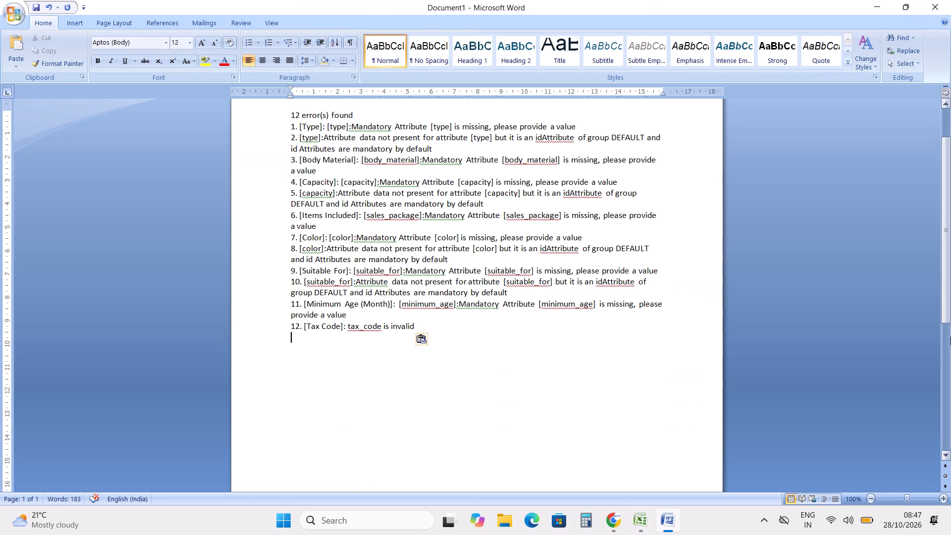
{"action": "key", "text": "alt+Tab"}
{"action": "key", "text": "Right"}
{"action": "key", "text": "Right"}
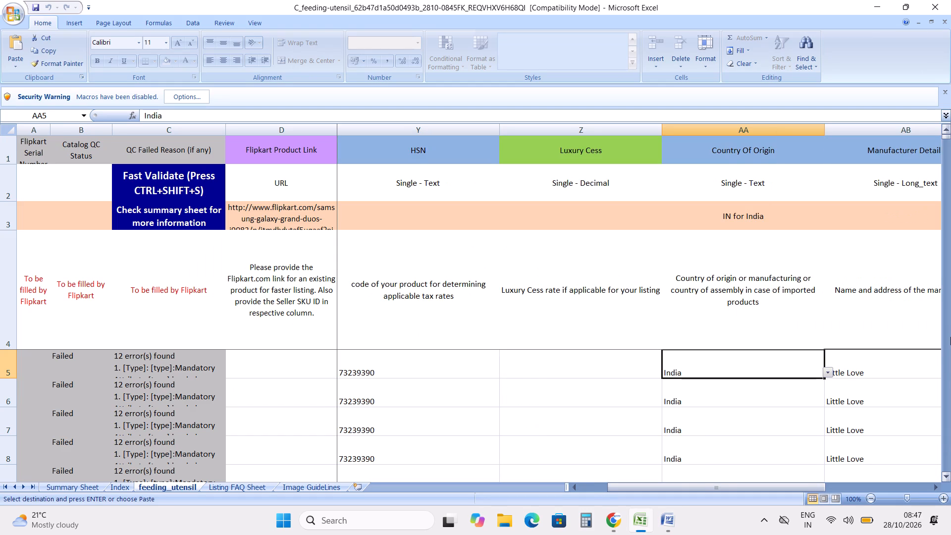
{"action": "key", "text": "Right"}
{"action": "key", "text": "Right"}
{"action": "key", "text": "Right"}
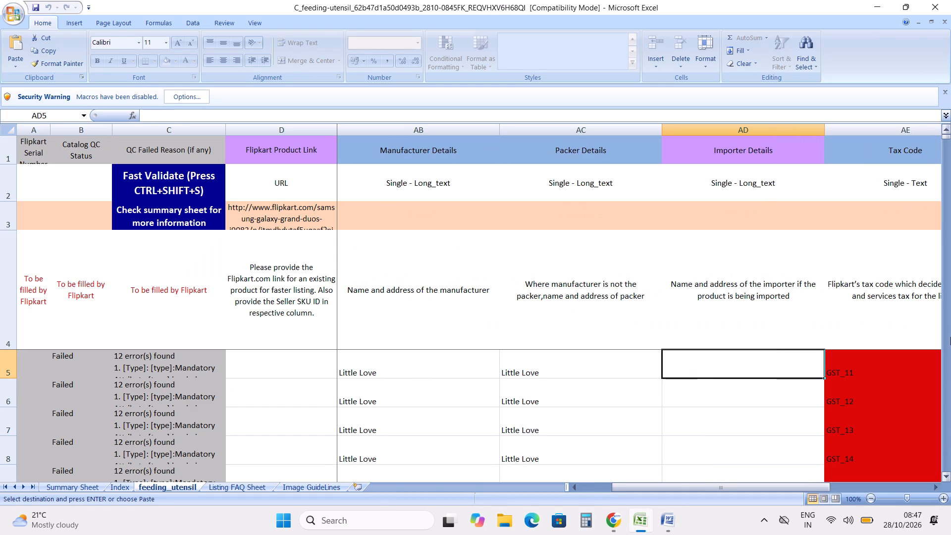
{"action": "key", "text": "Right"}
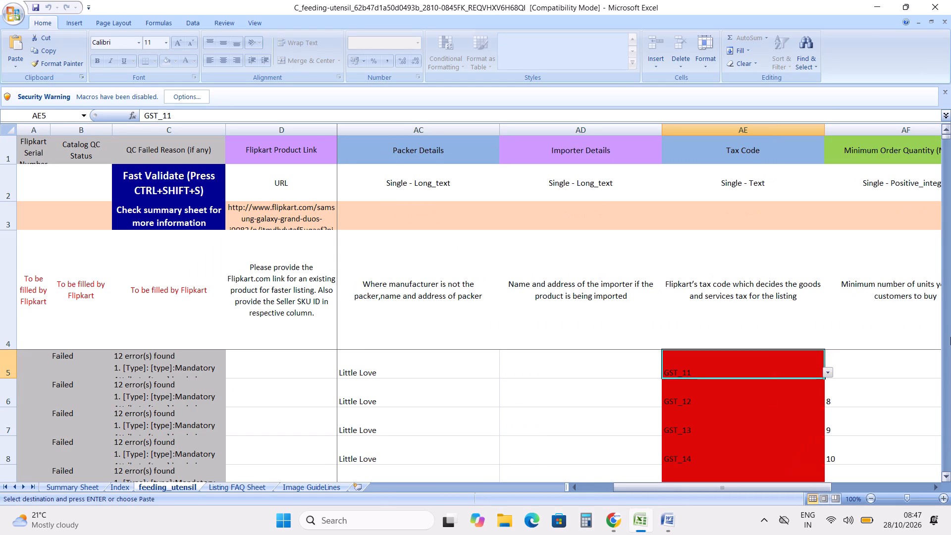
{"action": "scroll", "coordinate": [488, 326], "scroll_direction": "up", "scroll_amount": 1}
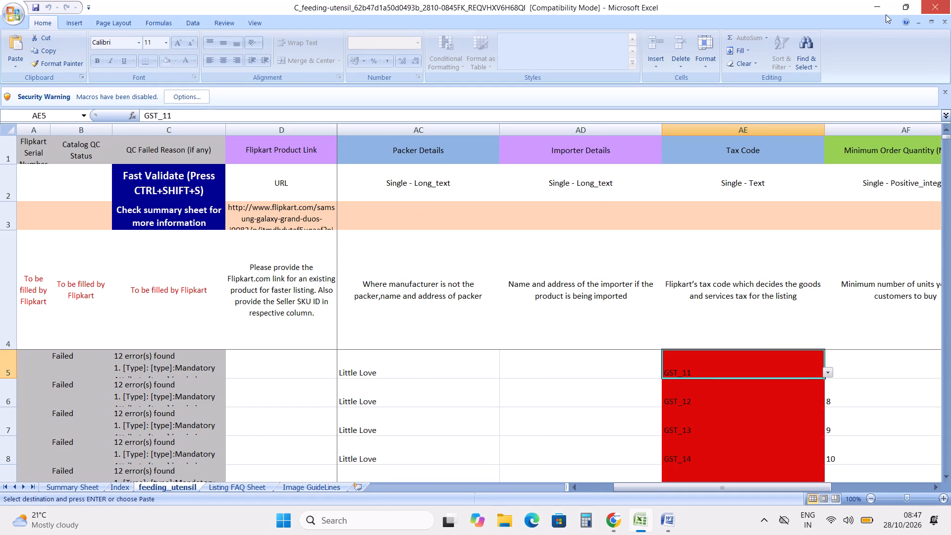
{"action": "scroll", "coordinate": [697, 416], "scroll_direction": "up", "scroll_amount": 10}
{"action": "scroll", "coordinate": [813, 408], "scroll_direction": "down", "scroll_amount": 3}
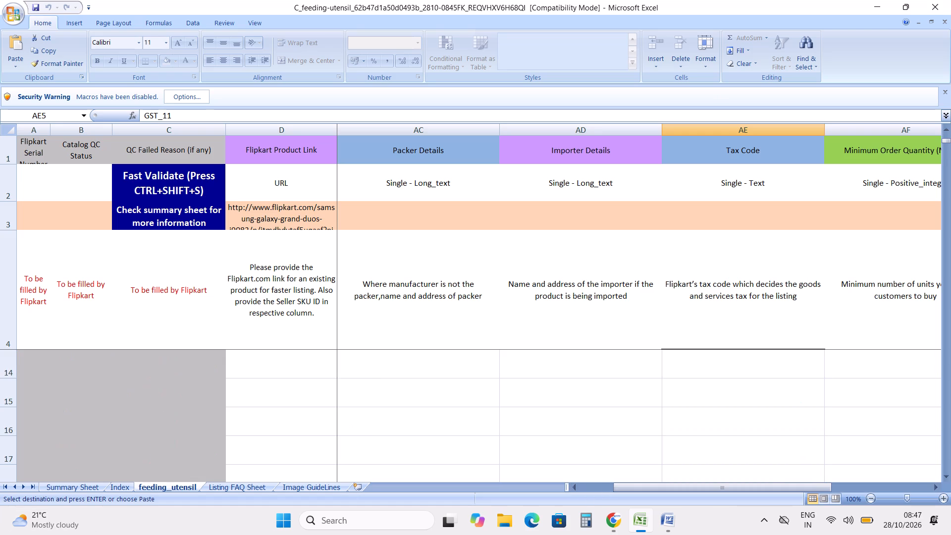
{"action": "scroll", "coordinate": [792, 422], "scroll_direction": "up", "scroll_amount": 7}
{"action": "scroll", "coordinate": [792, 421], "scroll_direction": "down", "scroll_amount": 2}
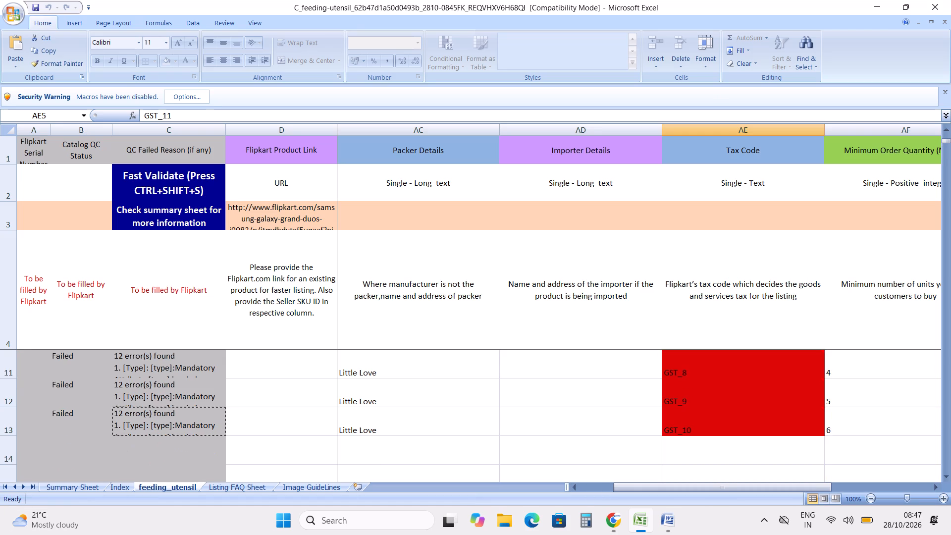
{"action": "scroll", "coordinate": [794, 420], "scroll_direction": "up", "scroll_amount": 6}
Set the Tax Code in AE5 to GST_5 and fill it down through AE13 for the failed listings.
{"action": "left_click", "coordinate": [828, 369]}
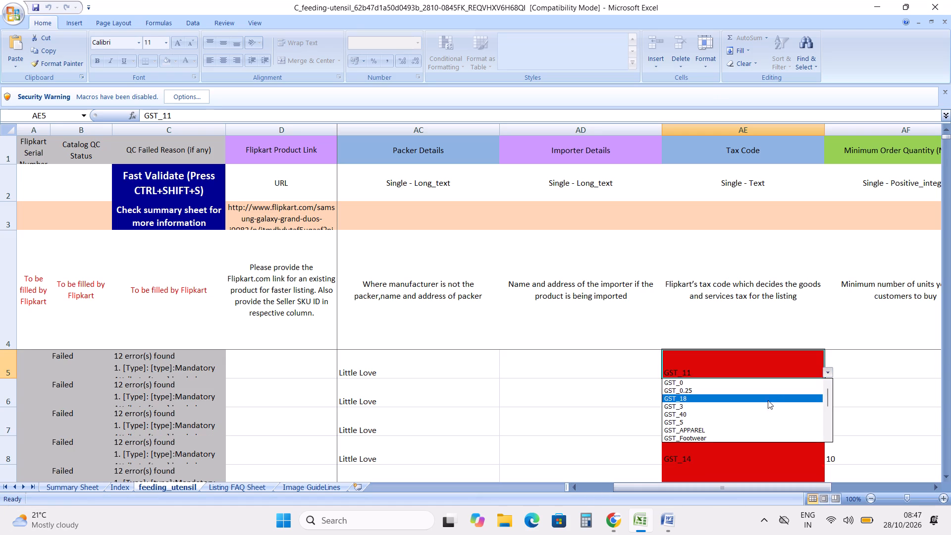
{"action": "left_click", "coordinate": [759, 424]}
{"action": "key", "text": "Down"}
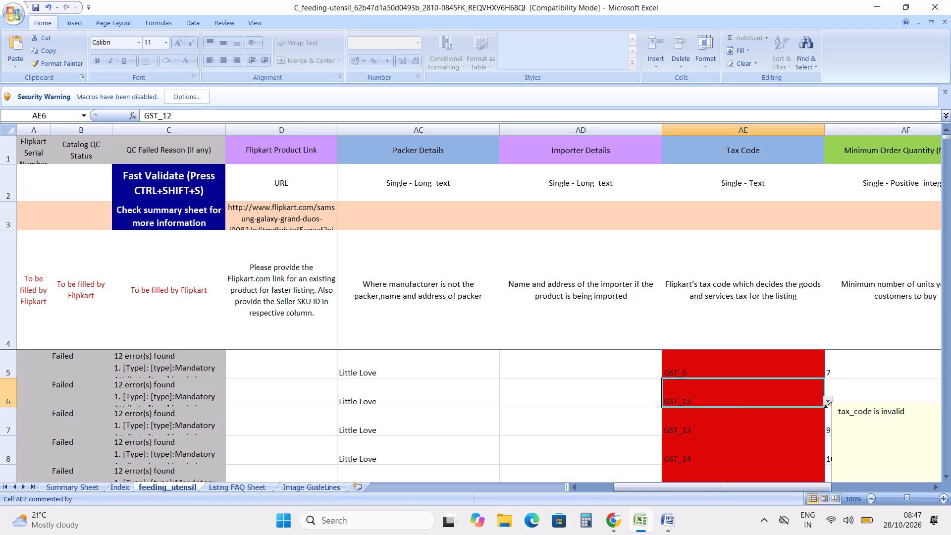
{"action": "key", "text": "ctrl+d"}
{"action": "key", "text": "Down"}
{"action": "key", "text": "ctrl+d"}
{"action": "key", "text": "Down"}
{"action": "key", "text": "ctrl+d"}
{"action": "key", "text": "Down"}
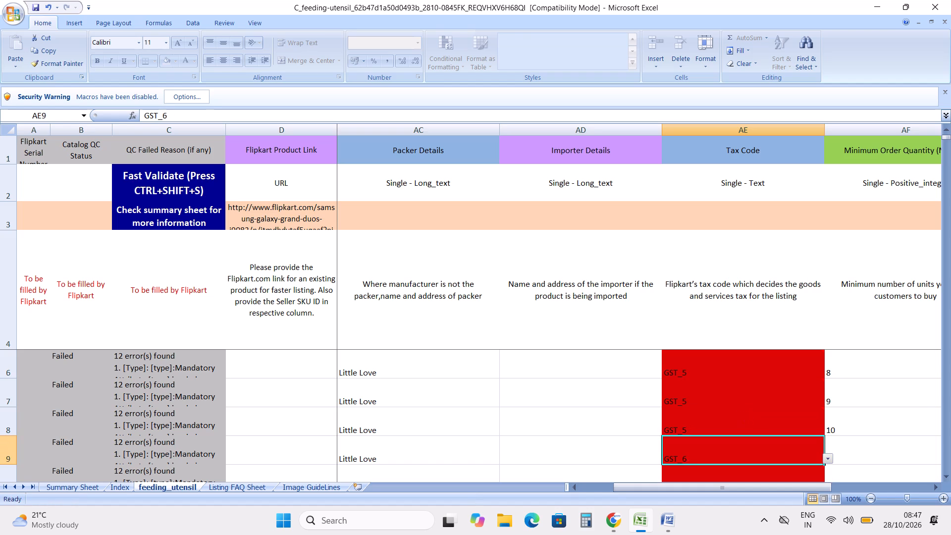
{"action": "key", "text": "ctrl+d"}
{"action": "key", "text": "Down"}
{"action": "key", "text": "ctrl+d"}
{"action": "key", "text": "Down"}
{"action": "key", "text": "ctrl+d"}
{"action": "key", "text": "Down"}
{"action": "key", "text": "ctrl+d"}
{"action": "key", "text": "Down"}
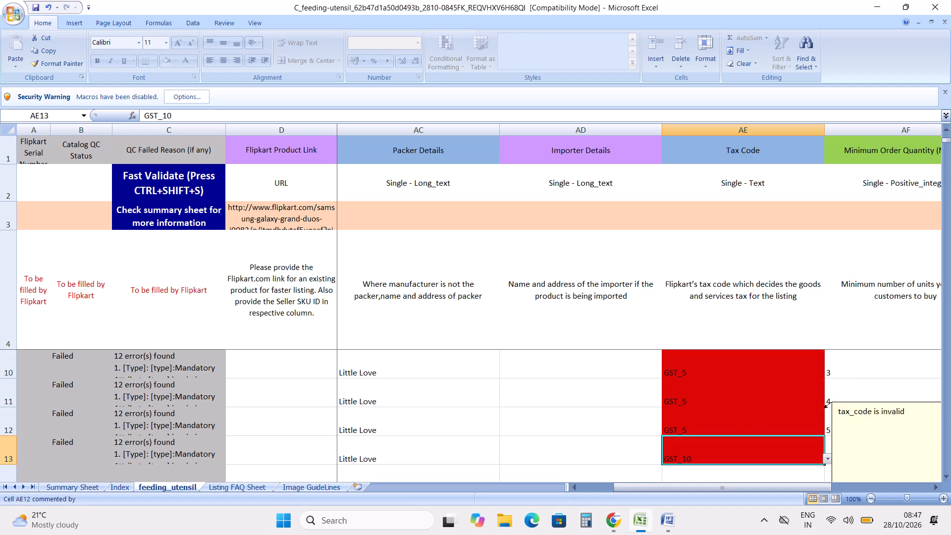
{"action": "key", "text": "ctrl+d"}
Review the Tax Code cells of the failed listings in rows 5 to 13.
{"action": "key", "text": "Down"}
{"action": "key", "text": "Down"}
{"action": "key", "text": "Up"}
{"action": "key", "text": "Up"}
{"action": "key", "text": "Up"}
{"action": "key", "text": "Up"}
{"action": "key", "text": "Up"}
{"action": "key", "text": "Up"}
{"action": "key", "text": "Up"}
{"action": "key", "text": "Up"}
{"action": "key", "text": "Up"}
{"action": "key", "text": "Up"}
{"action": "key", "text": "Up"}
{"action": "key", "text": "Up"}
{"action": "key", "text": "Up"}
{"action": "key", "text": "Up"}
{"action": "key", "text": "Up"}
{"action": "key", "text": "Up"}
{"action": "key", "text": "Up"}
{"action": "key", "text": "Up"}
{"action": "key", "text": "Up"}
{"action": "key", "text": "Up"}
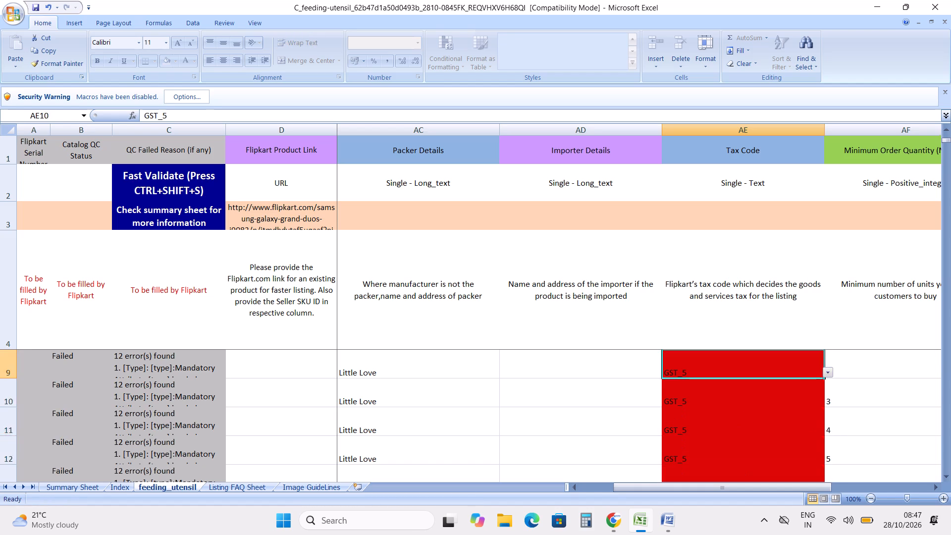
{"action": "key", "text": "Down"}
{"action": "key", "text": "Down"}
{"action": "key", "text": "Down"}
{"action": "key", "text": "Down"}
{"action": "key", "text": "Down"}
{"action": "key", "text": "Up"}
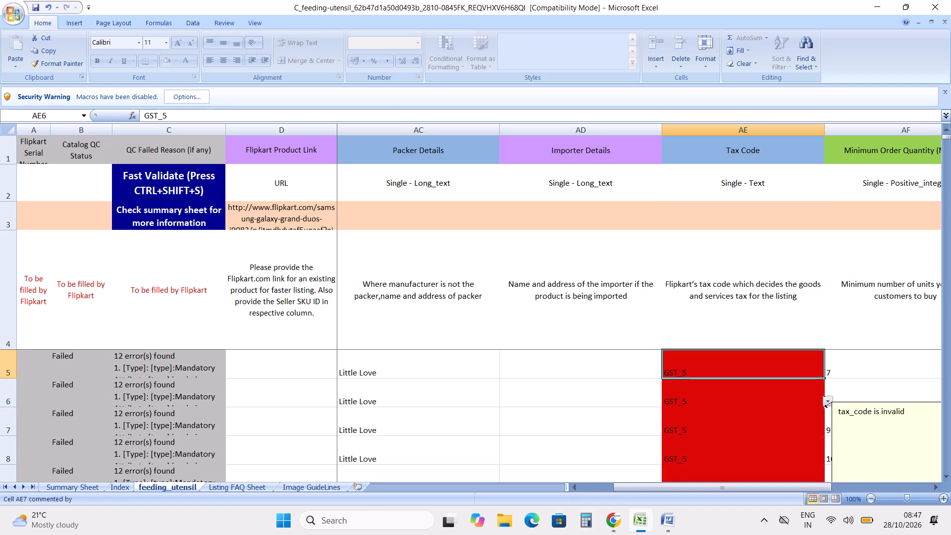
Switch to Chrome and search Google in a new tab for "stainless steel baby feeding bottle gst rate and hsn".
{"action": "key", "text": "alt+Tab"}
{"action": "key", "text": "alt+Tab"}
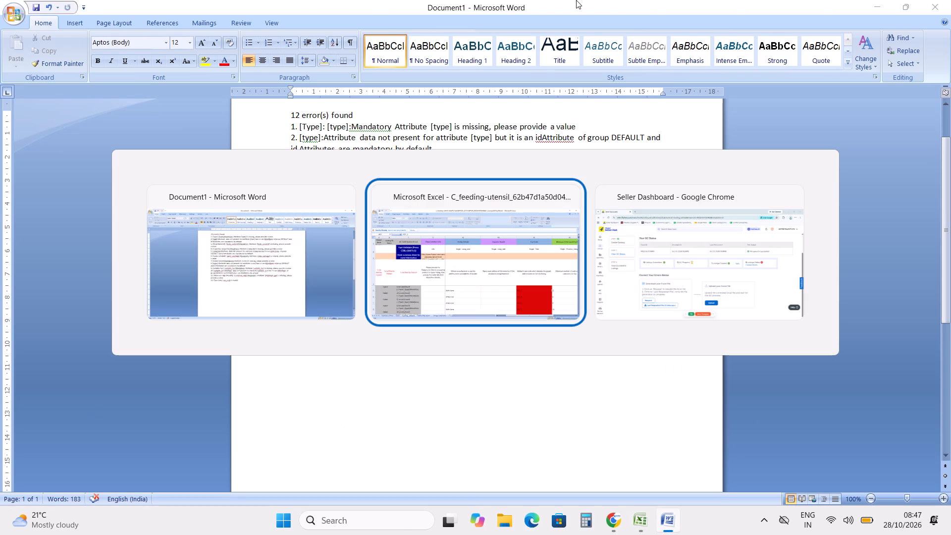
{"action": "key", "text": "alt+Tab"}
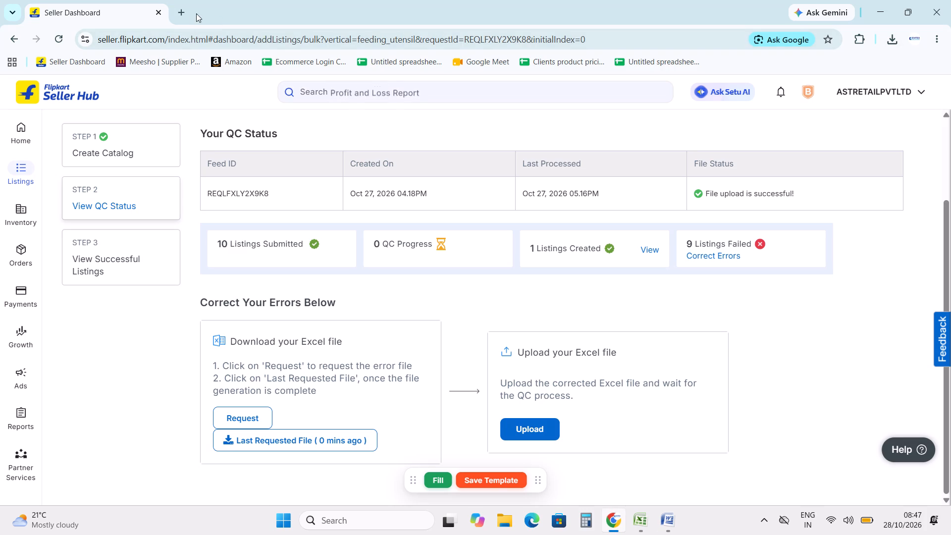
{"action": "left_click", "coordinate": [185, 11]}
{"action": "type", "text": "sta"}
{"action": "key", "text": "n"}
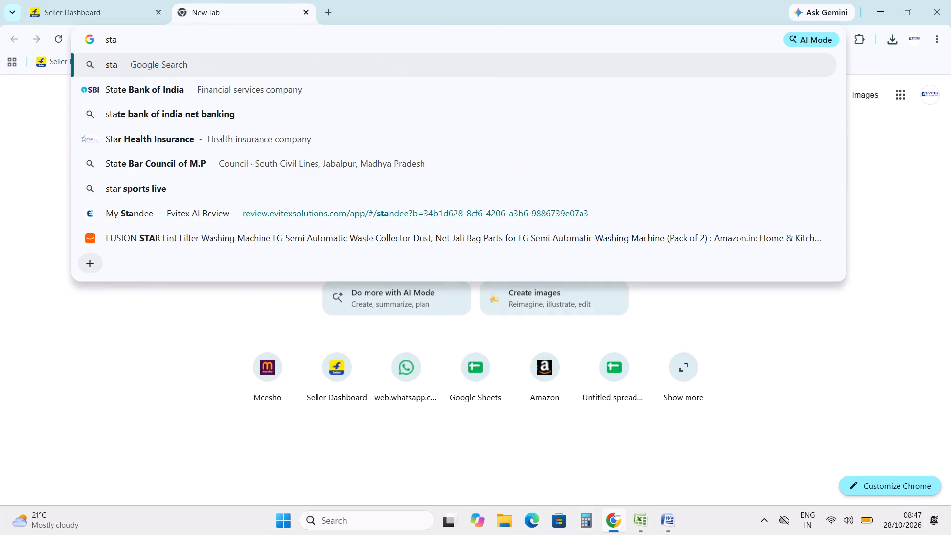
{"action": "key", "text": "BackSpace"}
{"action": "type", "text": "inl"}
{"action": "type", "text": "ess st"}
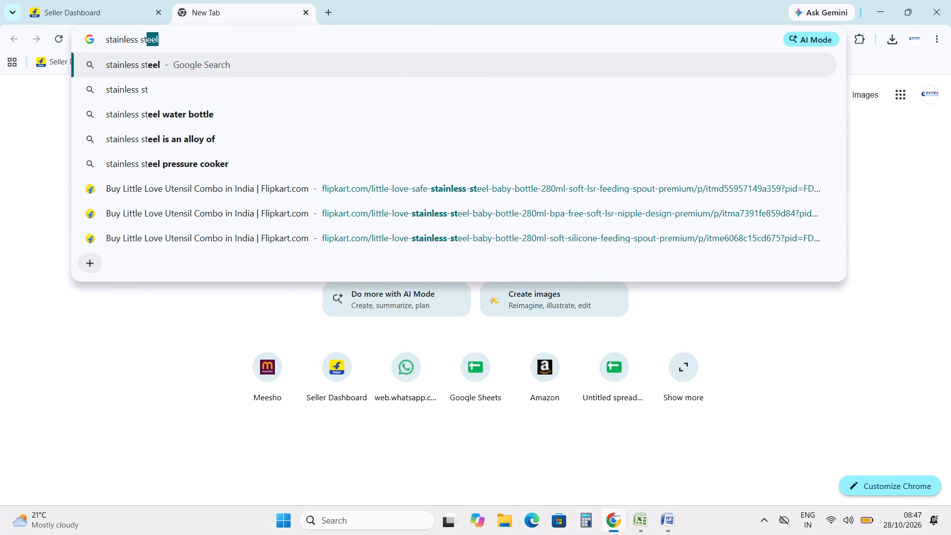
{"action": "key", "text": "Right"}
{"action": "key", "text": "space"}
{"action": "type", "text": "baby f"}
{"action": "key", "text": "Right"}
{"action": "key", "text": "space"}
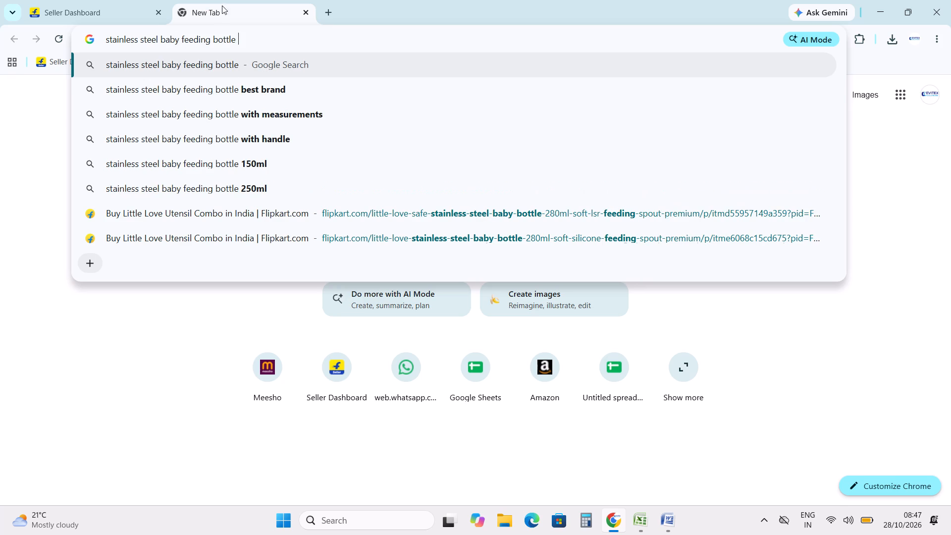
{"action": "key", "text": "g"}
{"action": "type", "text": "st arte"}
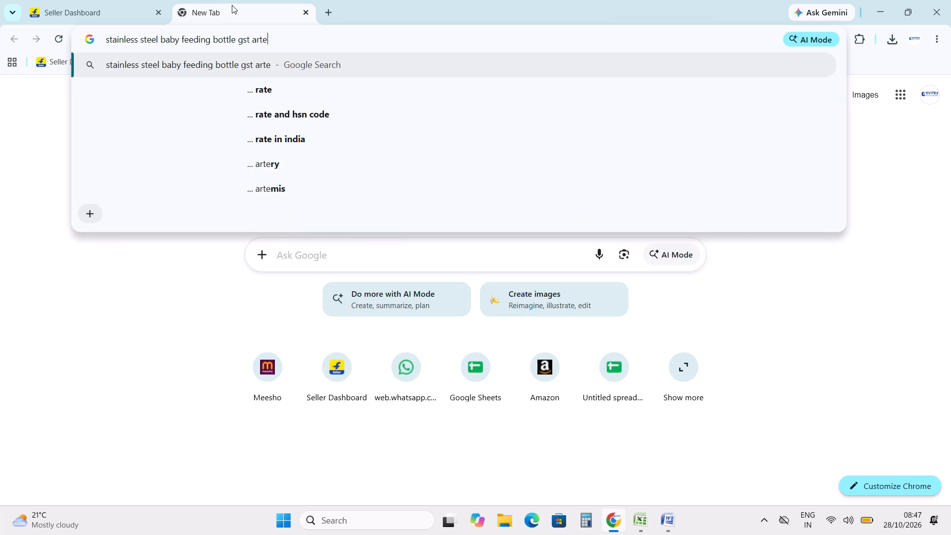
{"action": "key", "text": "BackSpace"}
{"action": "key", "text": "BackSpace"}
{"action": "key", "text": "BackSpace"}
{"action": "key", "text": "BackSpace"}
{"action": "type", "text": "rate and hsn"}
{"action": "key", "text": "Return"}
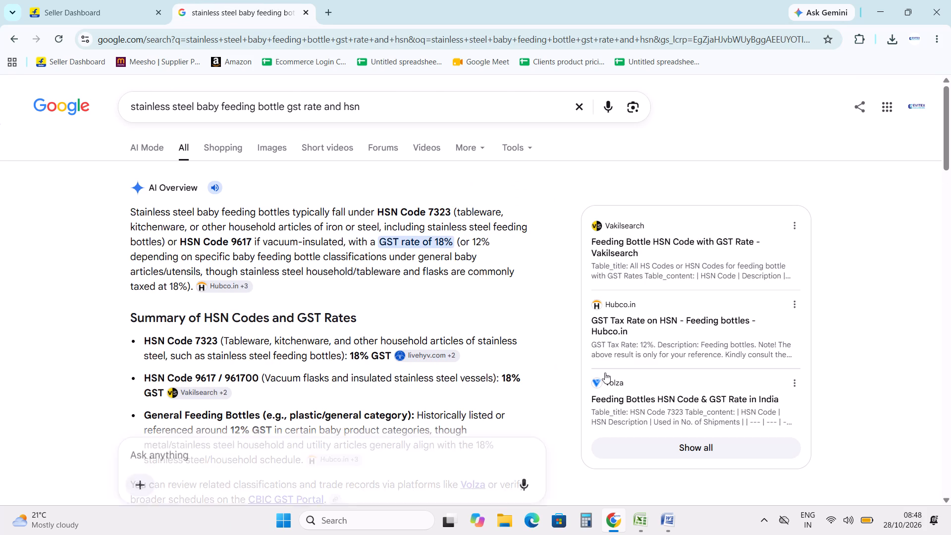
Switch back to the Excel error file and set the Tax Code in AE5 to GST_Old_12_new_18.
{"action": "key", "text": "alt+Tab"}
{"action": "key", "text": "alt+Tab"}
{"action": "key", "text": "alt+Tab"}
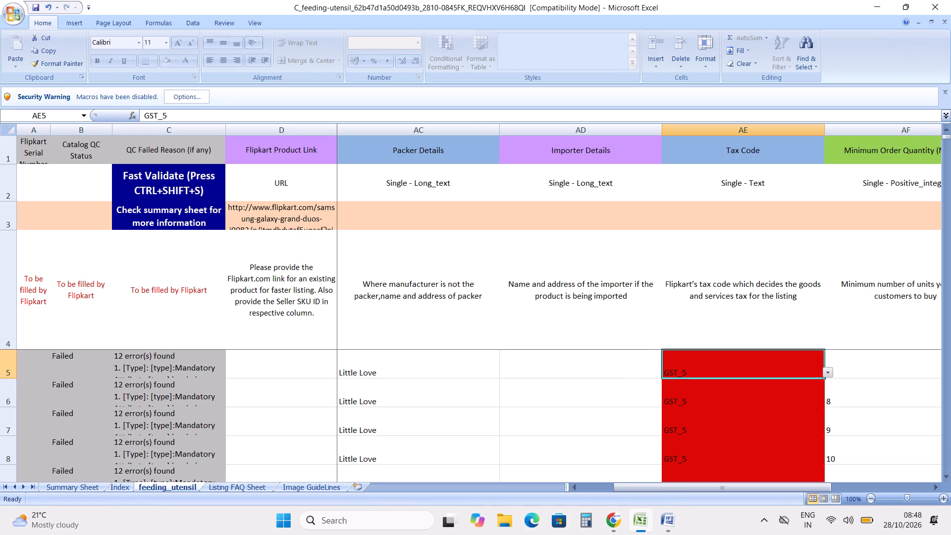
{"action": "scroll", "coordinate": [785, 416], "scroll_direction": "up", "scroll_amount": 8}
{"action": "left_click", "coordinate": [828, 373]}
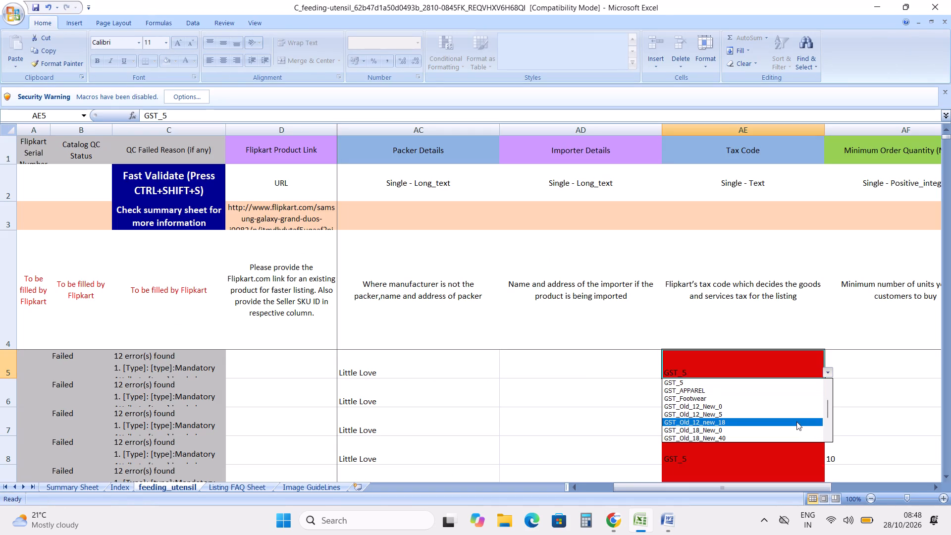
{"action": "left_click", "coordinate": [796, 422]}
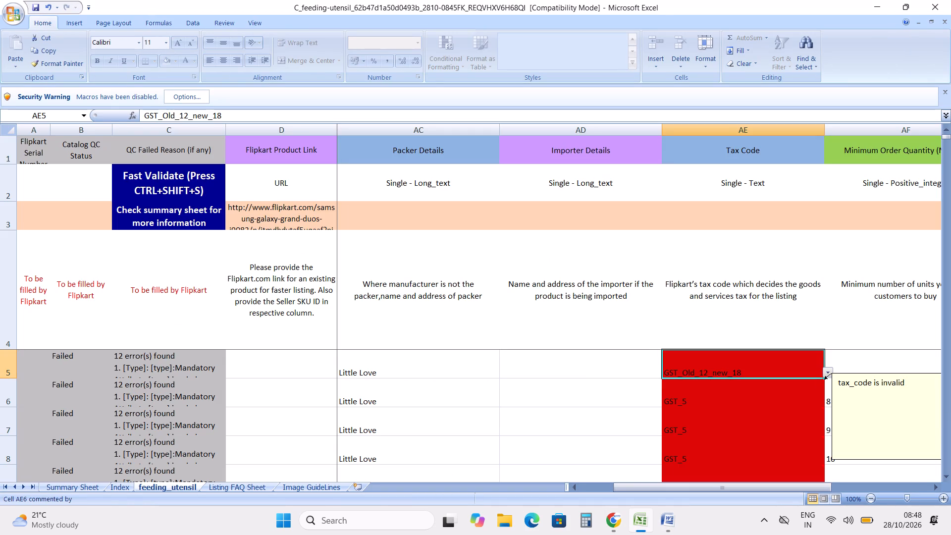
{"action": "left_click", "coordinate": [829, 375]}
{"action": "scroll", "coordinate": [779, 439], "scroll_direction": "down", "scroll_amount": 4}
{"action": "scroll", "coordinate": [769, 431], "scroll_direction": "up", "scroll_amount": 4}
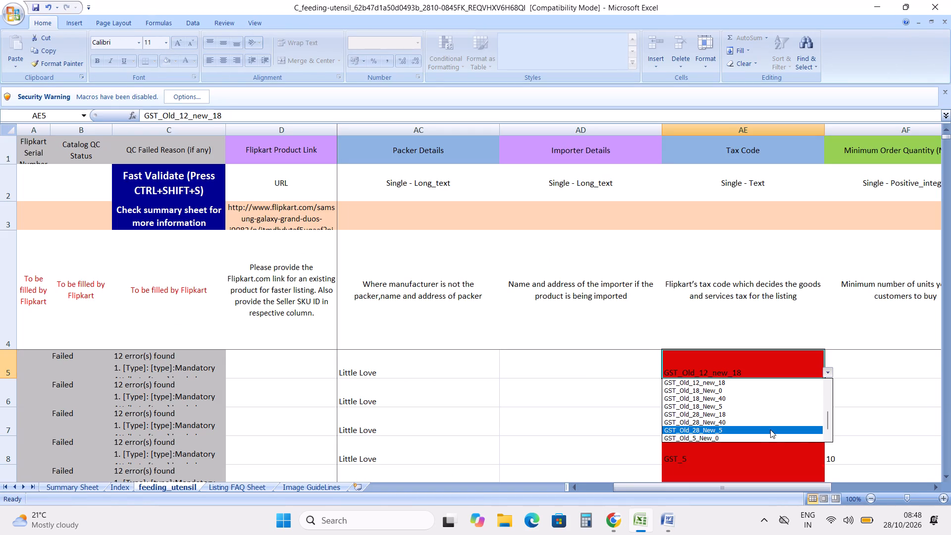
{"action": "scroll", "coordinate": [770, 429], "scroll_direction": "up", "scroll_amount": 2}
{"action": "left_click", "coordinate": [731, 355]}
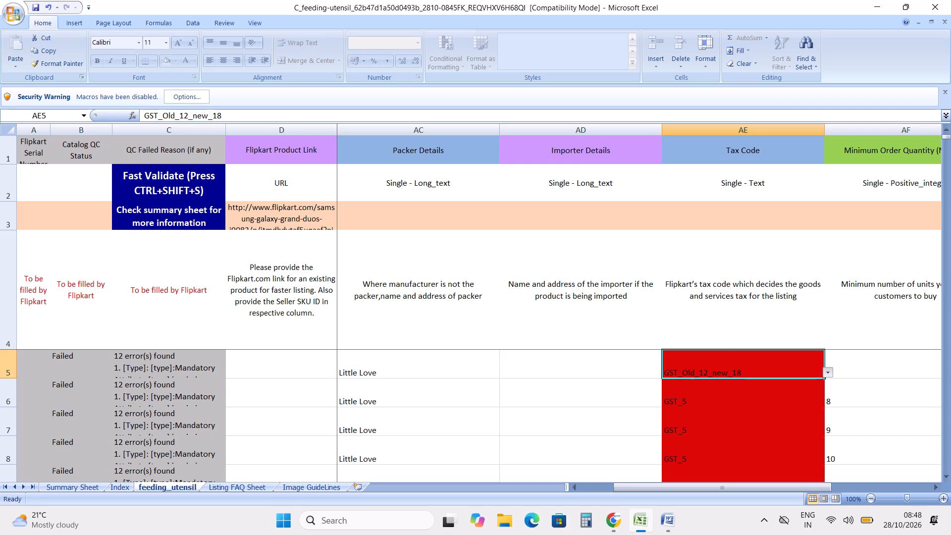
Fill the AE5 Tax Code down through AE13 for the remaining failed listings and save the workbook.
{"action": "key", "text": "Down"}
{"action": "key", "text": "ctrl+d"}
{"action": "key", "text": "Down"}
{"action": "key", "text": "ctrl+d"}
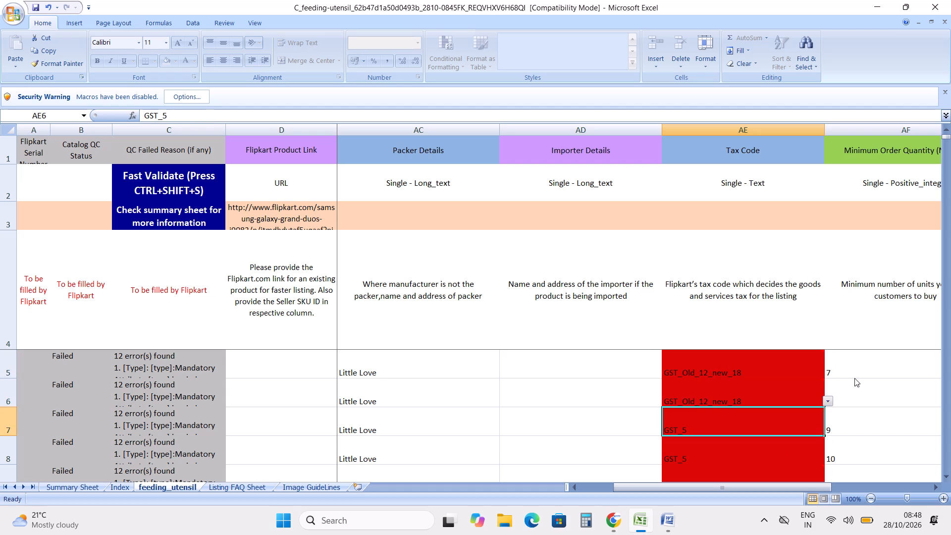
{"action": "key", "text": "Down"}
{"action": "key", "text": "ctrl+d"}
{"action": "key", "text": "Down"}
{"action": "key", "text": "ctrl+d"}
{"action": "key", "text": "Down"}
{"action": "key", "text": "ctrl+d"}
{"action": "key", "text": "Down"}
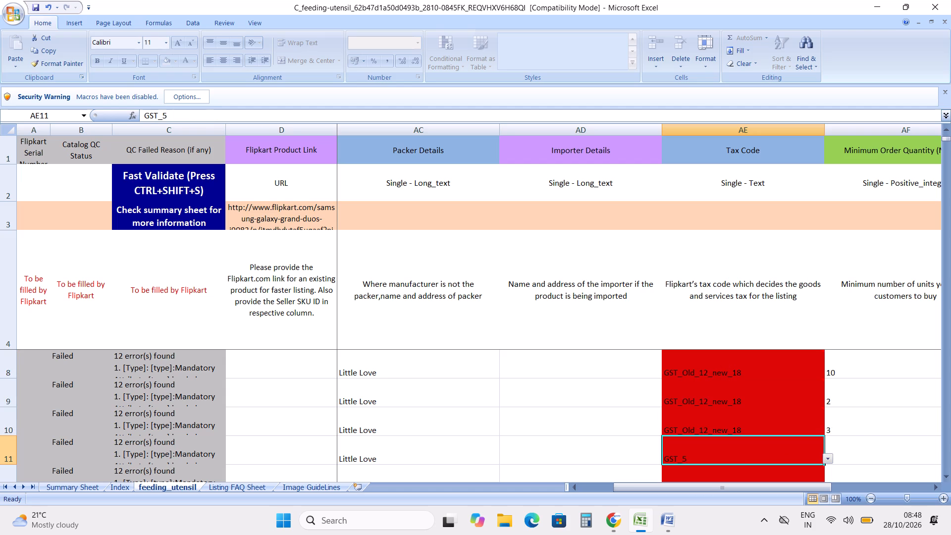
{"action": "key", "text": "ctrl+d"}
{"action": "key", "text": "Down"}
{"action": "key", "text": "ctrl+d"}
{"action": "key", "text": "Down"}
{"action": "key", "text": "ctrl+d"}
{"action": "key", "text": "Down"}
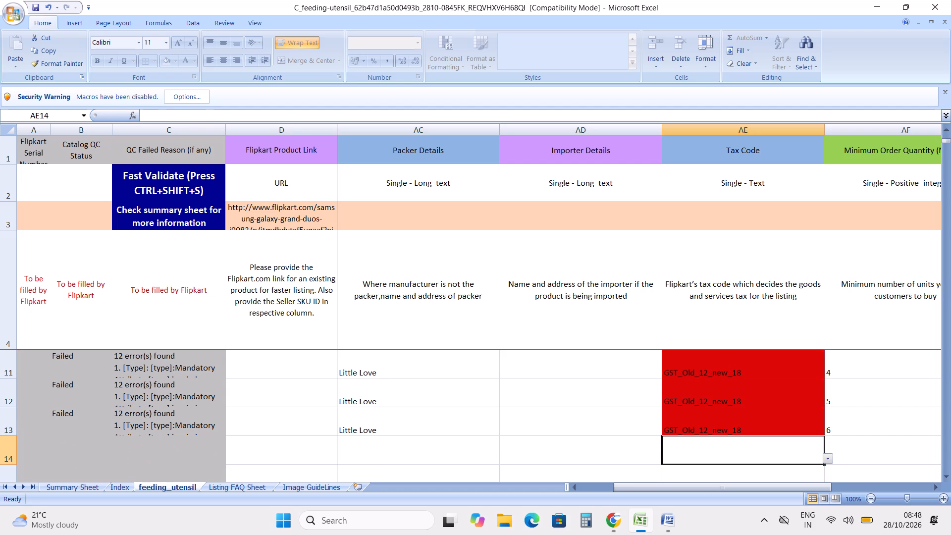
{"action": "key", "text": "ctrl+s"}
Set the Minimum Order Quantity in AF5 to 1 for the first failed listing.
{"action": "key", "text": "Up"}
{"action": "key", "text": "Up"}
{"action": "key", "text": "Up"}
{"action": "key", "text": "Up"}
{"action": "key", "text": "Up"}
{"action": "key", "text": "Up"}
{"action": "key", "text": "Up"}
{"action": "key", "text": "Up"}
{"action": "key", "text": "Up"}
{"action": "key", "text": "Up"}
{"action": "key", "text": "Up"}
{"action": "key", "text": "Up"}
{"action": "key", "text": "Up"}
{"action": "key", "text": "Up"}
{"action": "key", "text": "Up"}
{"action": "key", "text": "Up"}
{"action": "key", "text": "Up"}
{"action": "key", "text": "Up"}
{"action": "key", "text": "Up"}
{"action": "key", "text": "Up"}
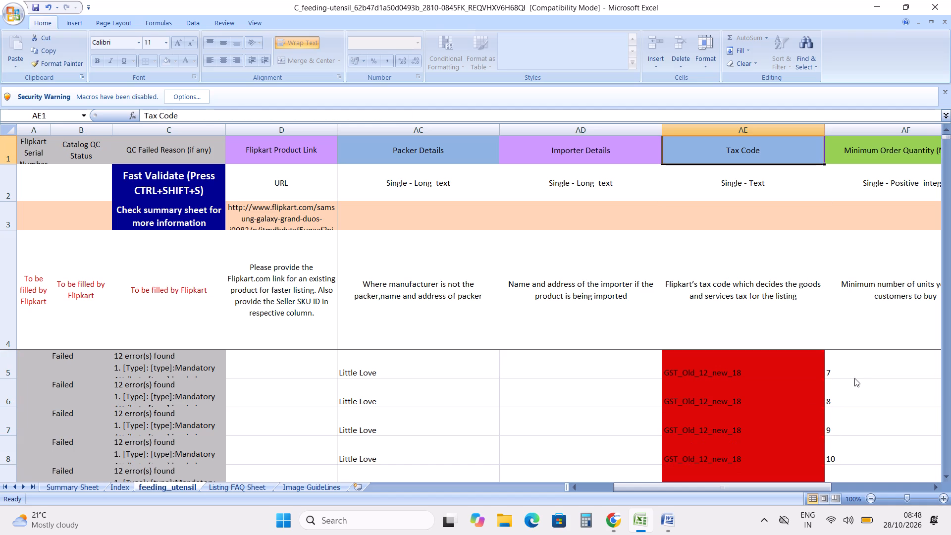
{"action": "key", "text": "Down"}
{"action": "key", "text": "Down"}
{"action": "key", "text": "Down"}
{"action": "key", "text": "Down"}
{"action": "key", "text": "Down"}
{"action": "key", "text": "Right"}
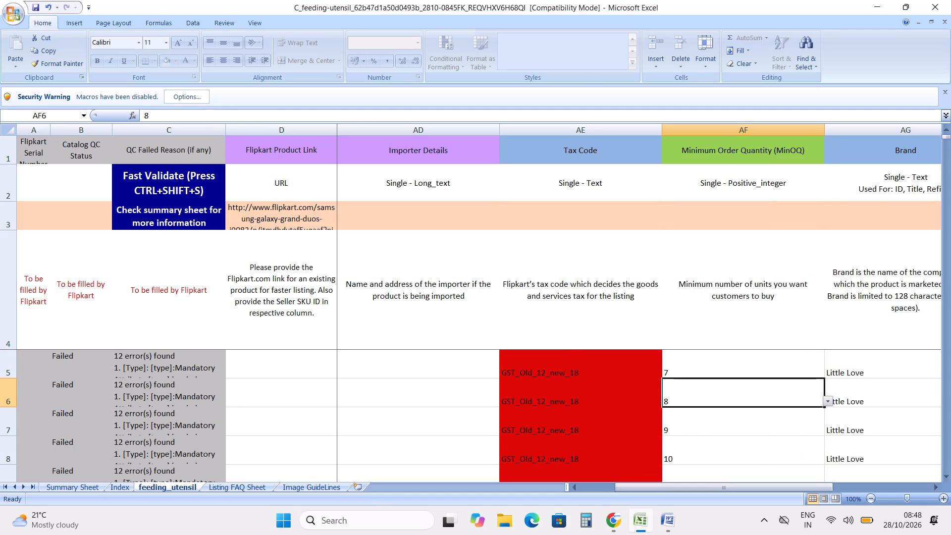
{"action": "key", "text": "Up"}
{"action": "key", "text": "Up"}
{"action": "key", "text": "Down"}
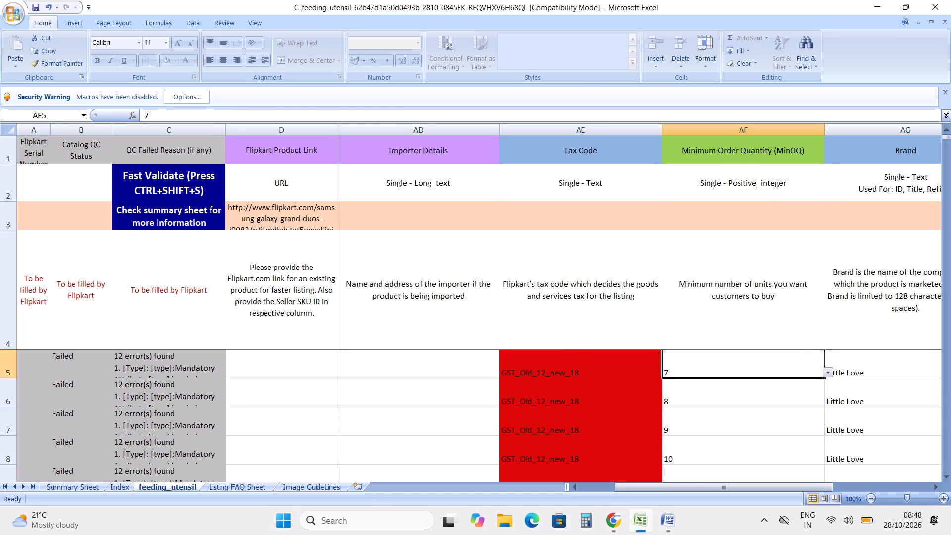
{"action": "key", "text": "1"}
{"action": "key", "text": "Return"}
Fill the AF5 Minimum Order Quantity down through AF13 and save the workbook.
{"action": "key", "text": "ctrl+d"}
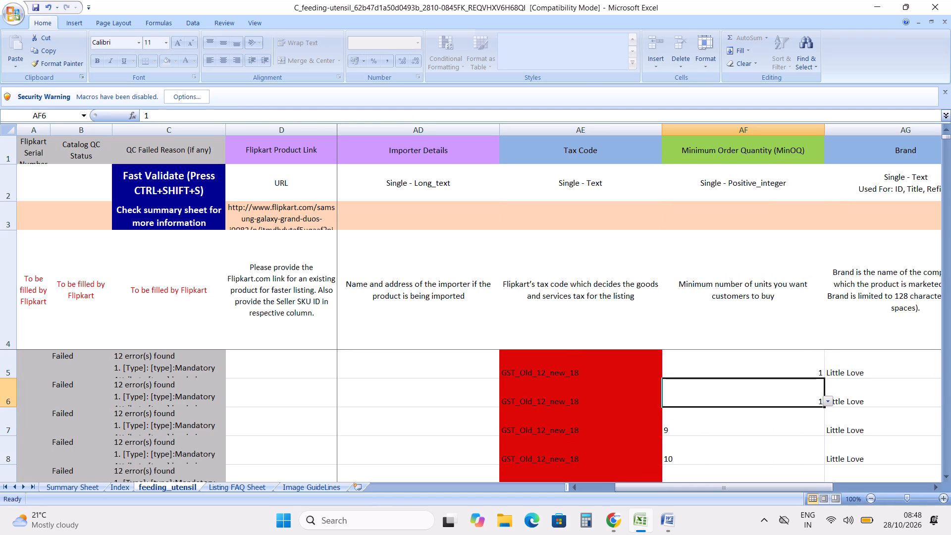
{"action": "key", "text": "Down"}
{"action": "key", "text": "ctrl+d"}
{"action": "key", "text": "Down"}
{"action": "key", "text": "ctrl+d"}
{"action": "key", "text": "Down"}
{"action": "key", "text": "ctrl+d"}
{"action": "key", "text": "Down"}
{"action": "key", "text": "ctrl+d"}
{"action": "key", "text": "Down"}
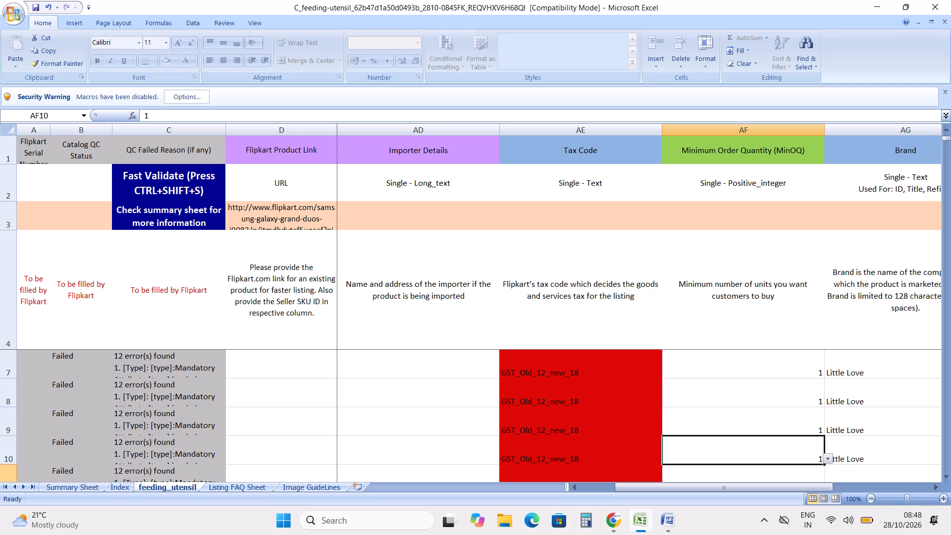
{"action": "key", "text": "ctrl+d"}
{"action": "key", "text": "Down"}
{"action": "key", "text": "ctrl+d"}
{"action": "key", "text": "Down"}
{"action": "key", "text": "ctrl+d"}
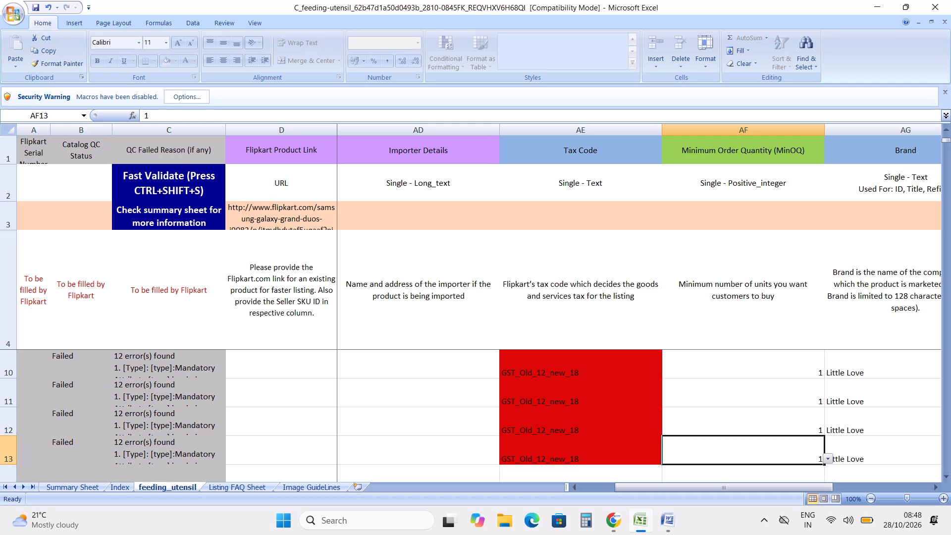
{"action": "key", "text": "Down"}
{"action": "key", "text": "Down"}
{"action": "key", "text": "ctrl+s"}
Check the columns following Minimum Order Quantity, from Brand through Type, for highlighted error cells and the Suitable For guidance.
{"action": "key", "text": "Up"}
{"action": "key", "text": "Up"}
{"action": "key", "text": "Up"}
{"action": "key", "text": "Up"}
{"action": "key", "text": "Up"}
{"action": "key", "text": "Up"}
{"action": "key", "text": "Up"}
{"action": "key", "text": "Up"}
{"action": "key", "text": "Up"}
{"action": "key", "text": "Up"}
{"action": "key", "text": "Up"}
{"action": "key", "text": "Up"}
{"action": "key", "text": "Up"}
{"action": "key", "text": "Up"}
{"action": "key", "text": "Up"}
{"action": "key", "text": "Up"}
{"action": "key", "text": "Up"}
{"action": "key", "text": "Up"}
{"action": "key", "text": "Up"}
{"action": "key", "text": "Up"}
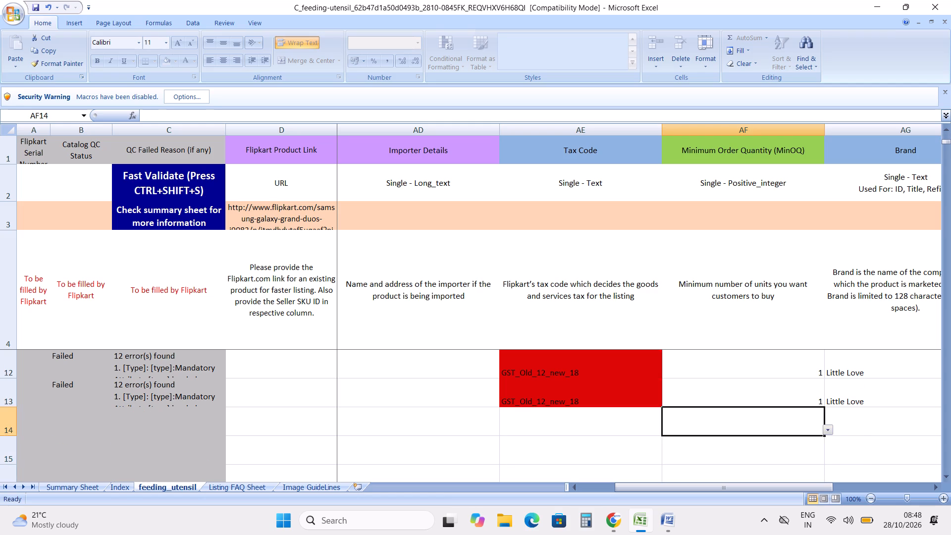
{"action": "key", "text": "Down"}
{"action": "key", "text": "Down"}
{"action": "key", "text": "Down"}
{"action": "key", "text": "Down"}
{"action": "key", "text": "Down"}
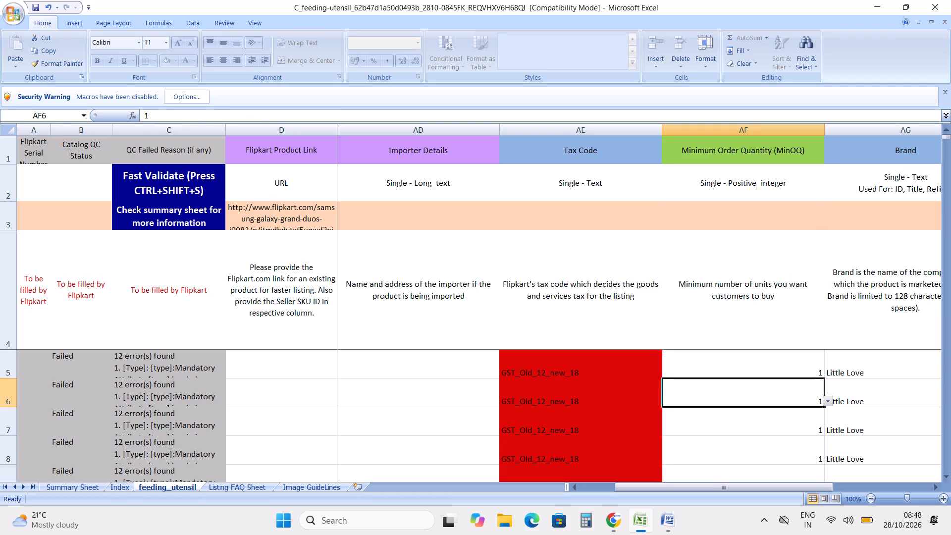
{"action": "key", "text": "Right"}
{"action": "key", "text": "Right"}
{"action": "key", "text": "Right"}
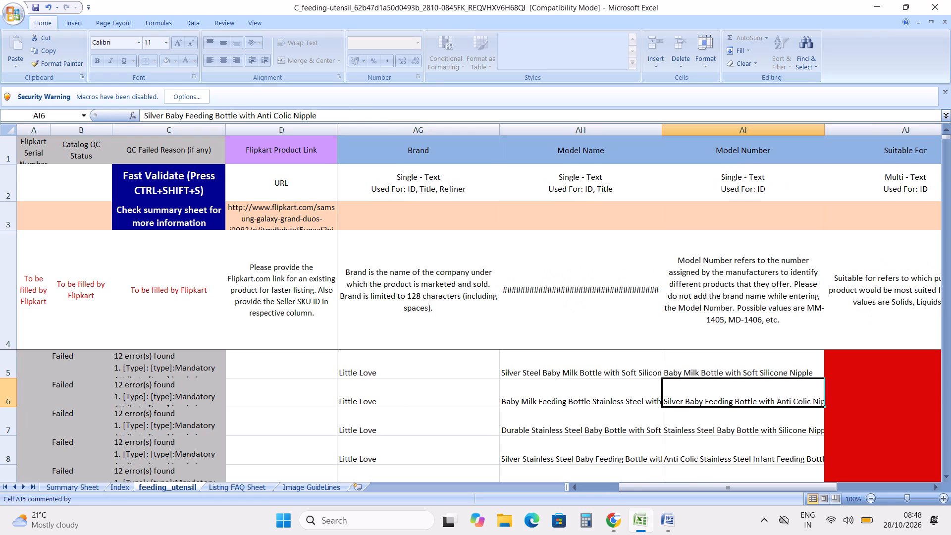
{"action": "key", "text": "Right"}
{"action": "key", "text": "Right"}
{"action": "key", "text": "Left"}
{"action": "key", "text": "Left"}
{"action": "key", "text": "Right"}
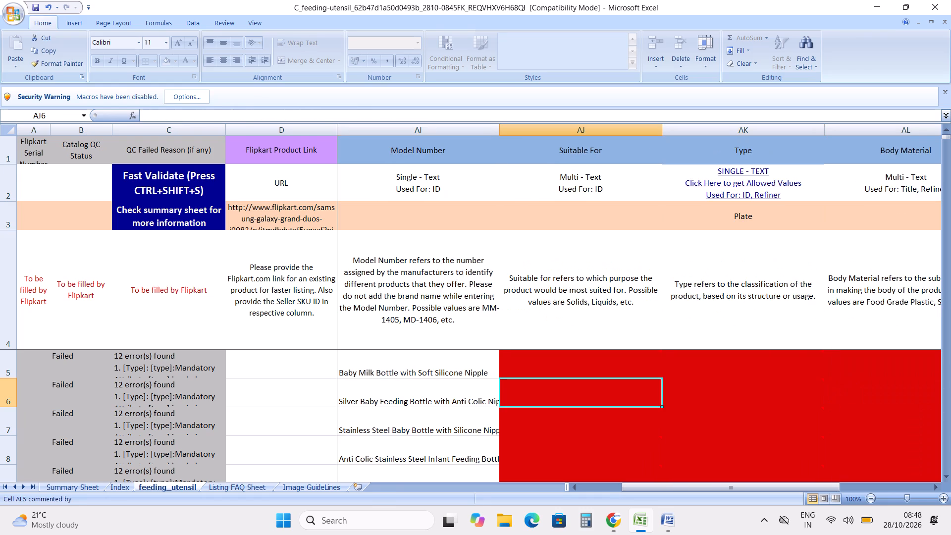
{"action": "key", "text": "Up"}
{"action": "key", "text": "Up"}
{"action": "key", "text": "Up"}
{"action": "key", "text": "Down"}
{"action": "key", "text": "Down"}
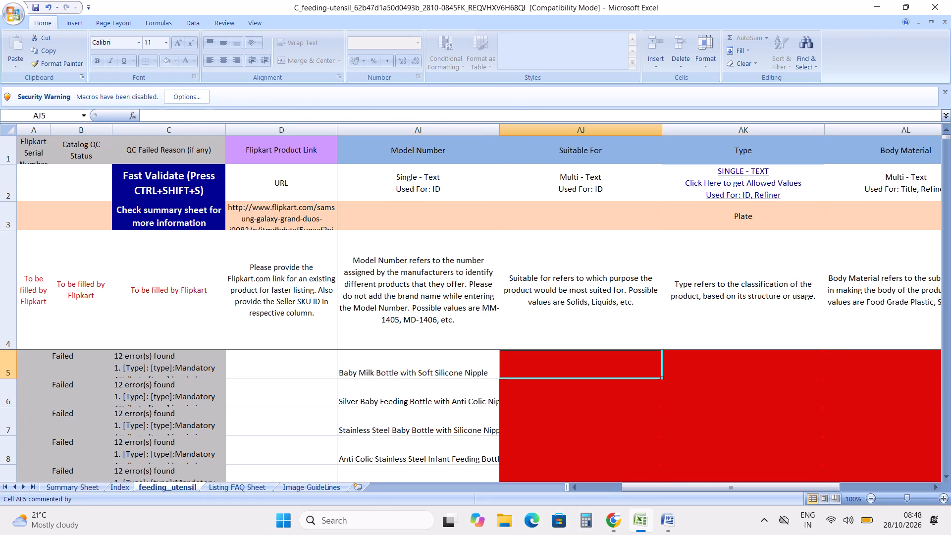
{"action": "scroll", "coordinate": [767, 406], "scroll_direction": "up", "scroll_amount": 10}
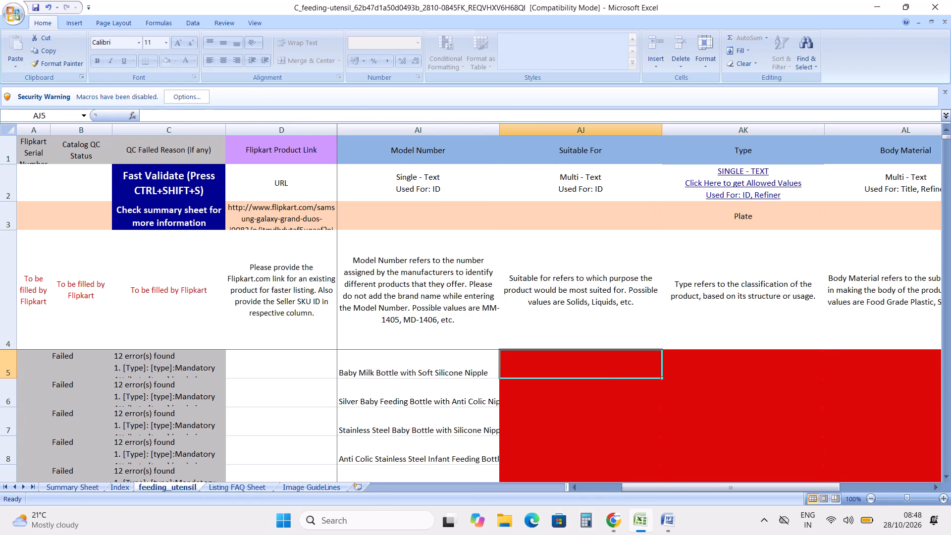
Enter "Baby Boy : Baby Girls" as the Suitable For value in AJ5.
{"action": "double_click", "coordinate": [607, 369]}
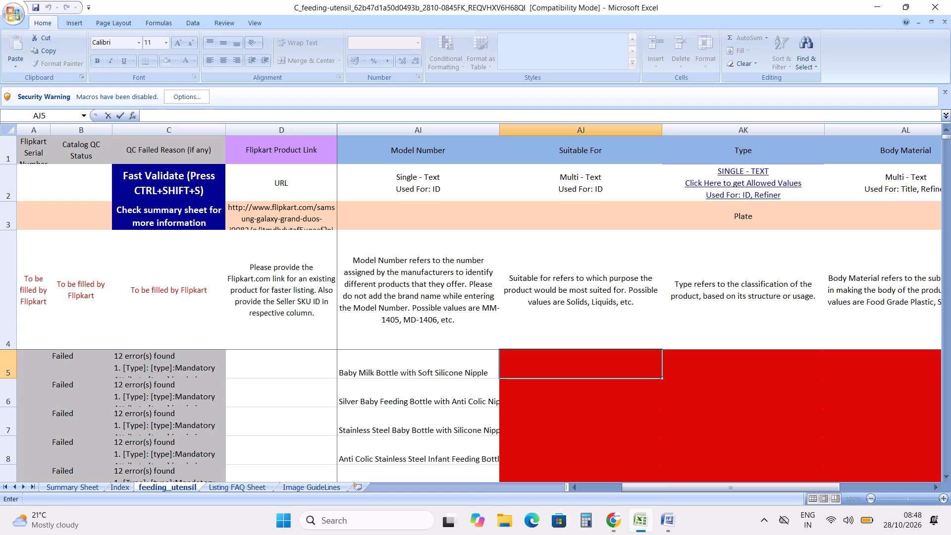
{"action": "double_click", "coordinate": [616, 372]}
{"action": "type", "text": "Bab"}
{"action": "type", "text": "y"}
{"action": "key", "text": "space"}
{"action": "type", "text": "Boy and Girls"}
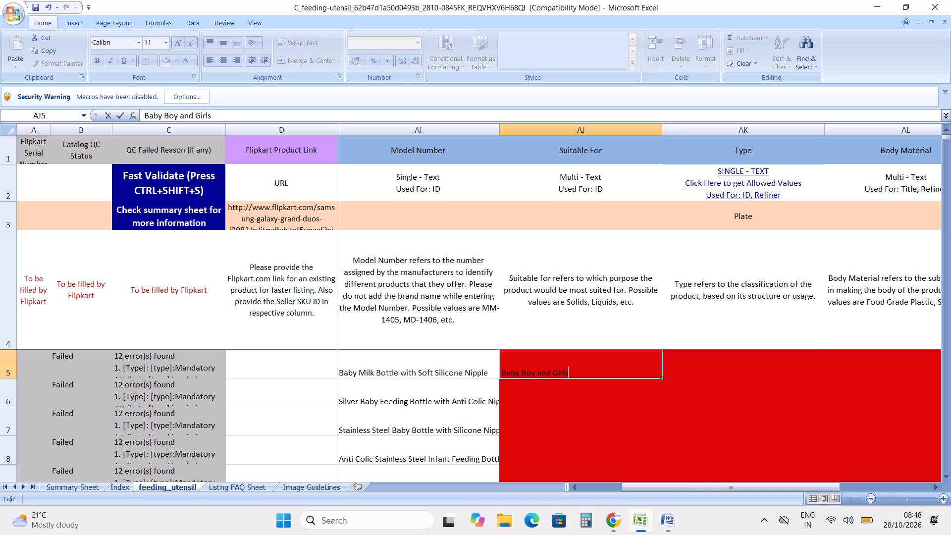
{"action": "key", "text": "BackSpace"}
{"action": "key", "text": "BackSpace"}
{"action": "key", "text": "BackSpace"}
{"action": "key", "text": "BackSpace"}
{"action": "key", "text": "BackSpace"}
{"action": "key", "text": "BackSpace"}
{"action": "key", "text": "BackSpace"}
{"action": "key", "text": "BackSpace"}
{"action": "key", "text": "BackSpace"}
{"action": "type", "text": ": Girls"}
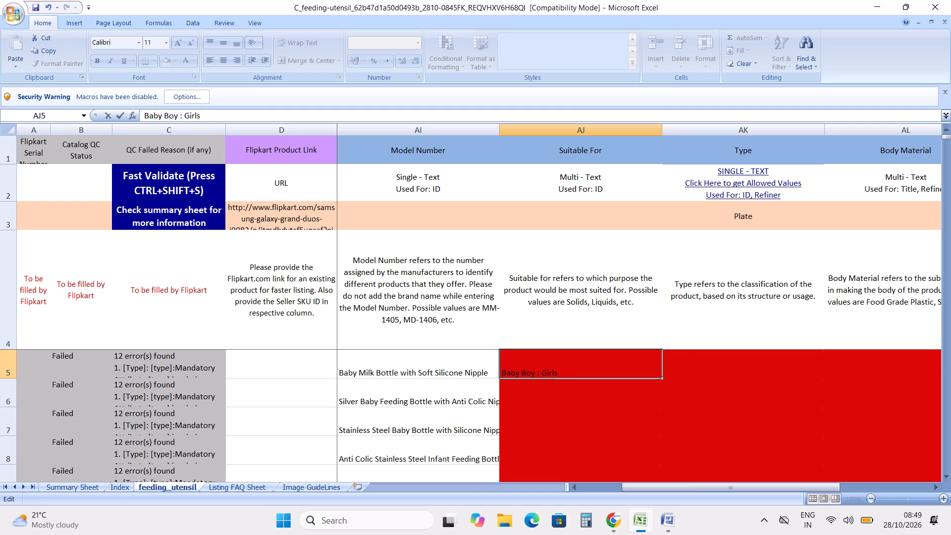
{"action": "key", "text": "Left"}
{"action": "key", "text": "Left"}
{"action": "key", "text": "Left"}
{"action": "key", "text": "Left"}
{"action": "key", "text": "Left"}
{"action": "type", "text": "Baby"}
{"action": "key", "text": "space"}
{"action": "key", "text": "Return"}
Fill the AJ5 Suitable For value down through AJ13 and save the workbook.
{"action": "key", "text": "ctrl+d"}
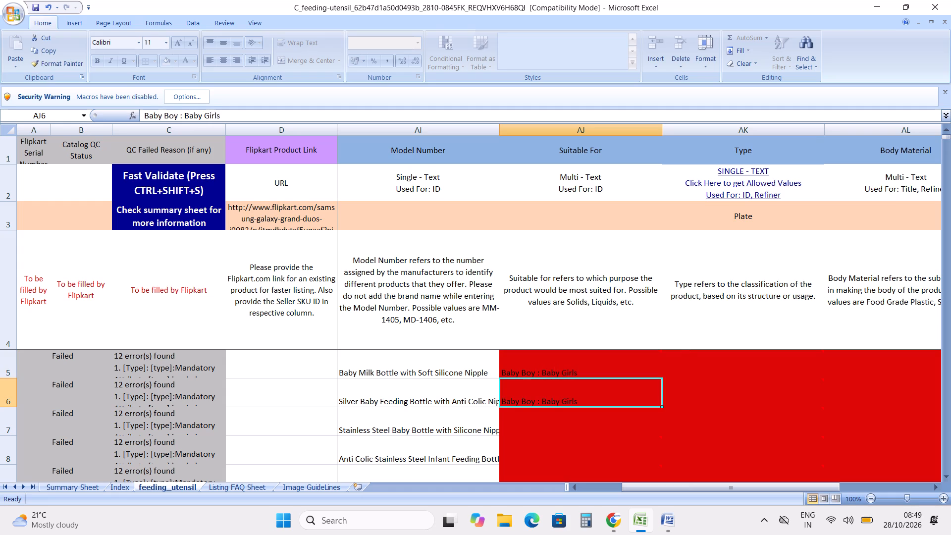
{"action": "key", "text": "Down"}
{"action": "key", "text": "ctrl+d"}
{"action": "key", "text": "Down"}
{"action": "key", "text": "ctrl+d"}
{"action": "key", "text": "Down"}
{"action": "key", "text": "ctrl+d"}
{"action": "key", "text": "Down"}
{"action": "key", "text": "ctrl+d"}
{"action": "key", "text": "Down"}
{"action": "key", "text": "ctrl+d"}
{"action": "key", "text": "Down"}
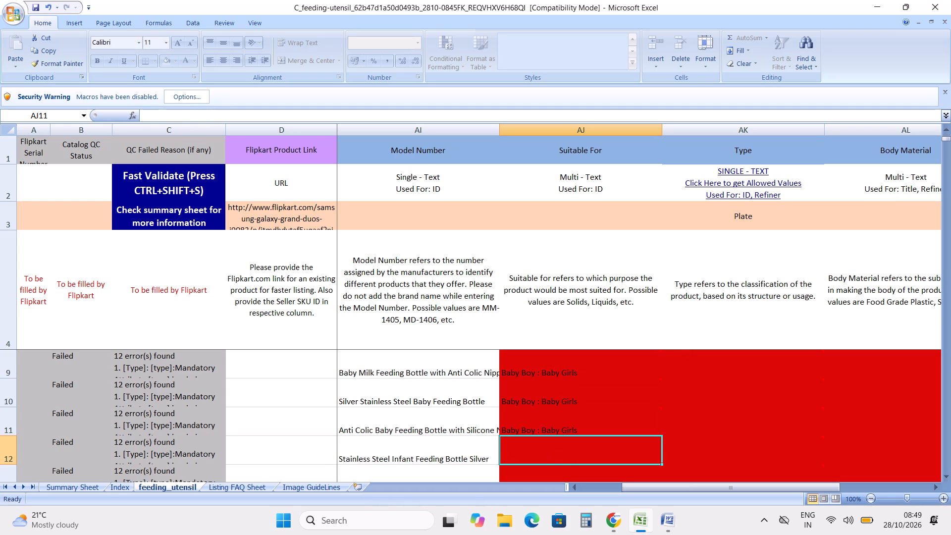
{"action": "key", "text": "ctrl+d"}
{"action": "key", "text": "Down"}
{"action": "key", "text": "ctrl+d"}
{"action": "key", "text": "ctrl+s"}
Set the Type in AK5 to Utensil Combo for the first failed listing.
{"action": "key", "text": "Up"}
{"action": "key", "text": "Up"}
{"action": "key", "text": "Up"}
{"action": "key", "text": "Up"}
{"action": "key", "text": "Up"}
{"action": "key", "text": "Up"}
{"action": "key", "text": "Up"}
{"action": "key", "text": "Up"}
{"action": "key", "text": "Up"}
{"action": "key", "text": "Up"}
{"action": "key", "text": "Up"}
{"action": "key", "text": "Up"}
{"action": "key", "text": "Up"}
{"action": "key", "text": "Up"}
{"action": "key", "text": "Up"}
{"action": "key", "text": "Up"}
{"action": "key", "text": "Up"}
{"action": "key", "text": "Up"}
{"action": "key", "text": "Up"}
{"action": "key", "text": "Up"}
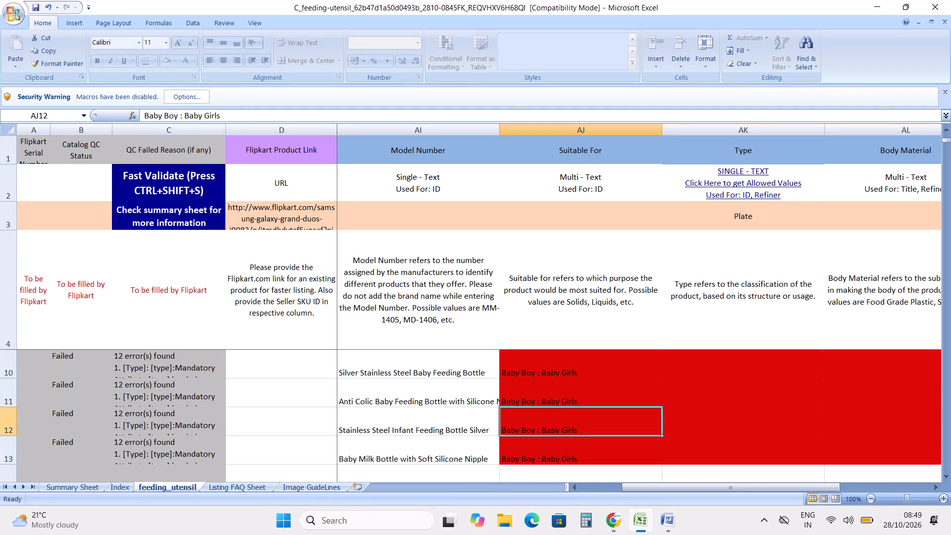
{"action": "key", "text": "Down"}
{"action": "key", "text": "Down"}
{"action": "key", "text": "Down"}
{"action": "key", "text": "Down"}
{"action": "key", "text": "Down"}
{"action": "key", "text": "Up"}
{"action": "key", "text": "Right"}
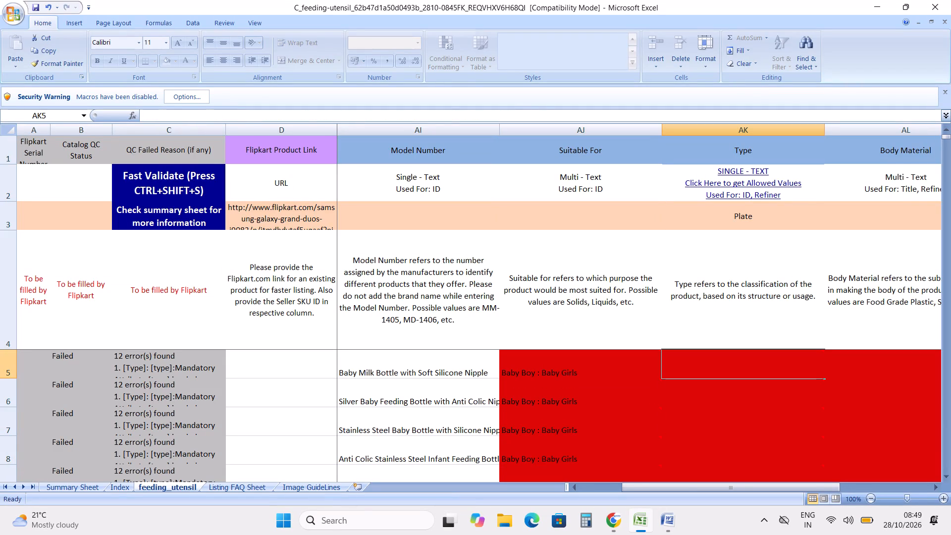
{"action": "left_click", "coordinate": [828, 373]}
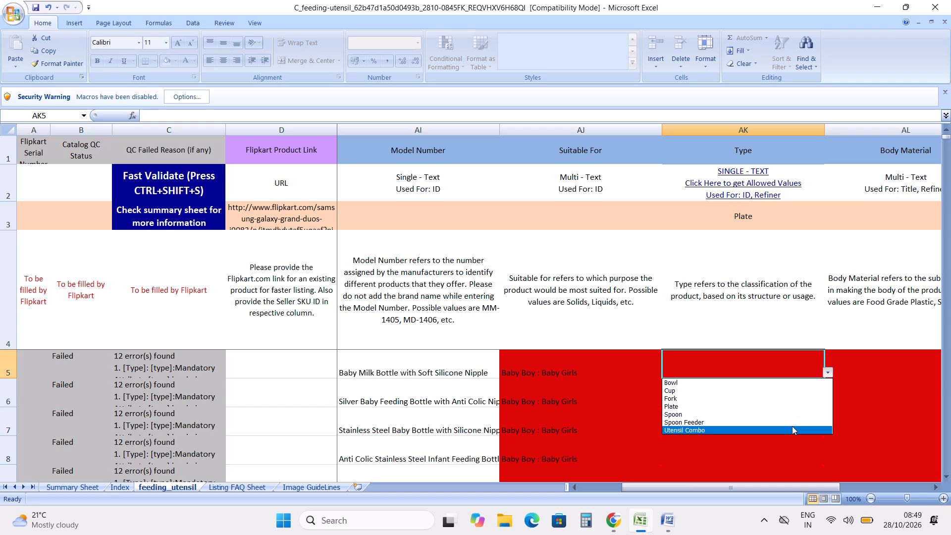
{"action": "left_click", "coordinate": [792, 426]}
Fill the AK5 Type value down through AK13.
{"action": "key", "text": "Down"}
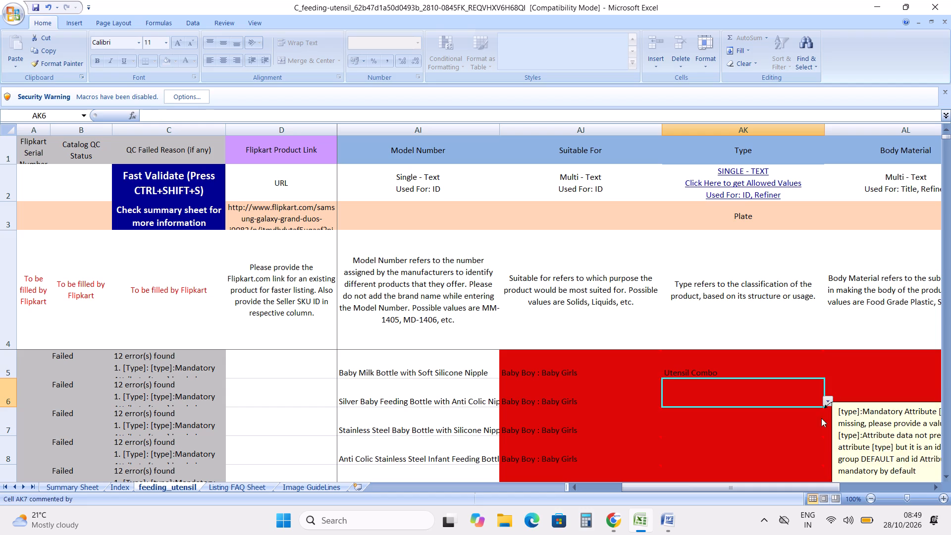
{"action": "key", "text": "ctrl+d"}
{"action": "key", "text": "Down"}
{"action": "key", "text": "ctrl+d"}
{"action": "key", "text": "Down"}
{"action": "key", "text": "ctrl+d"}
{"action": "key", "text": "Down"}
{"action": "key", "text": "ctrl+d"}
{"action": "key", "text": "Down"}
{"action": "key", "text": "ctrl+d"}
{"action": "key", "text": "Down"}
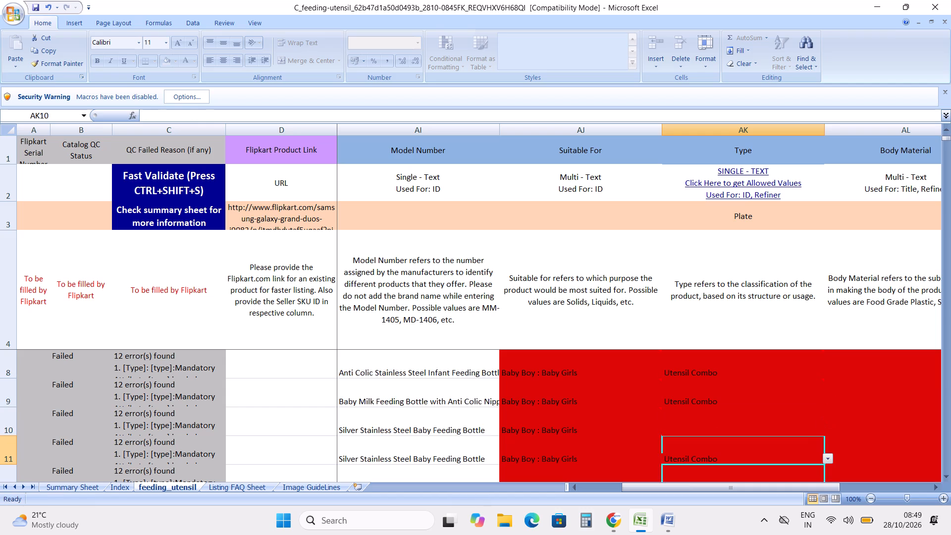
{"action": "key", "text": "ctrl+d"}
{"action": "key", "text": "Down"}
{"action": "key", "text": "ctrl+d"}
{"action": "key", "text": "Down"}
{"action": "key", "text": "ctrl+d"}
{"action": "key", "text": "Down"}
Enter "Stainless Steel" as the Body Material in AL5.
{"action": "key", "text": "Up"}
{"action": "key", "text": "Up"}
{"action": "key", "text": "Up"}
{"action": "key", "text": "Up"}
{"action": "key", "text": "Up"}
{"action": "key", "text": "Up"}
{"action": "key", "text": "Up"}
{"action": "key", "text": "Up"}
{"action": "key", "text": "Up"}
{"action": "key", "text": "Up"}
{"action": "key", "text": "Up"}
{"action": "key", "text": "Up"}
{"action": "key", "text": "Up"}
{"action": "key", "text": "Up"}
{"action": "key", "text": "Up"}
{"action": "key", "text": "Up"}
{"action": "key", "text": "Up"}
{"action": "key", "text": "Up"}
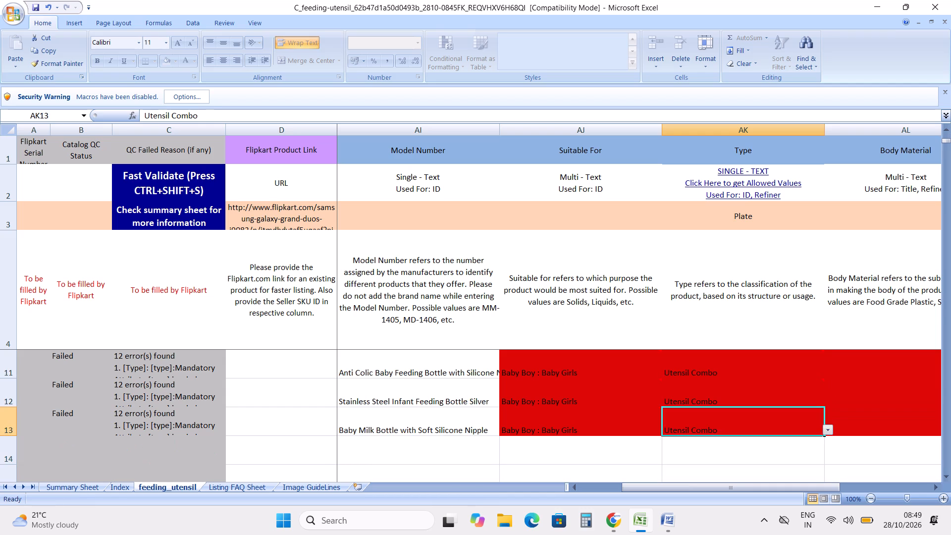
{"action": "key", "text": "Down"}
{"action": "key", "text": "Down"}
{"action": "key", "text": "Down"}
{"action": "key", "text": "Down"}
{"action": "key", "text": "Right"}
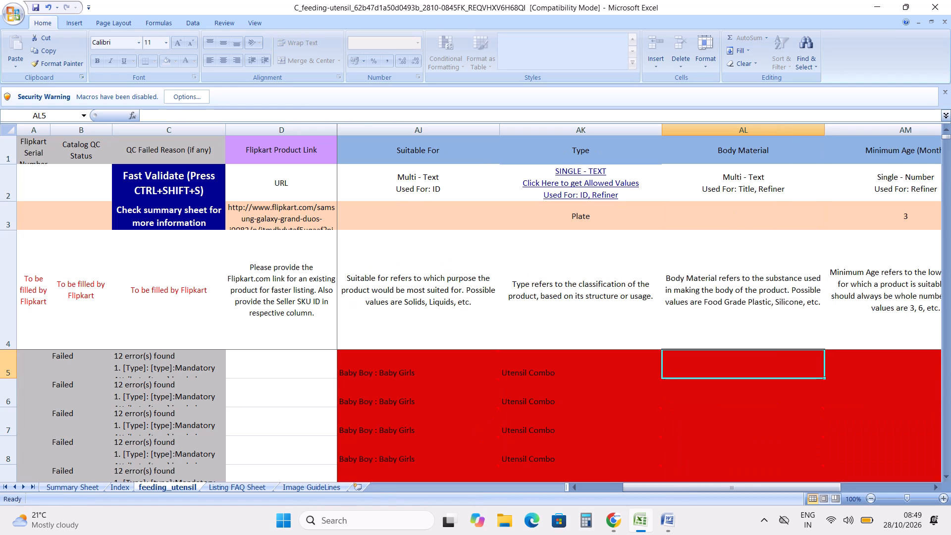
{"action": "key", "text": "shift+s"}
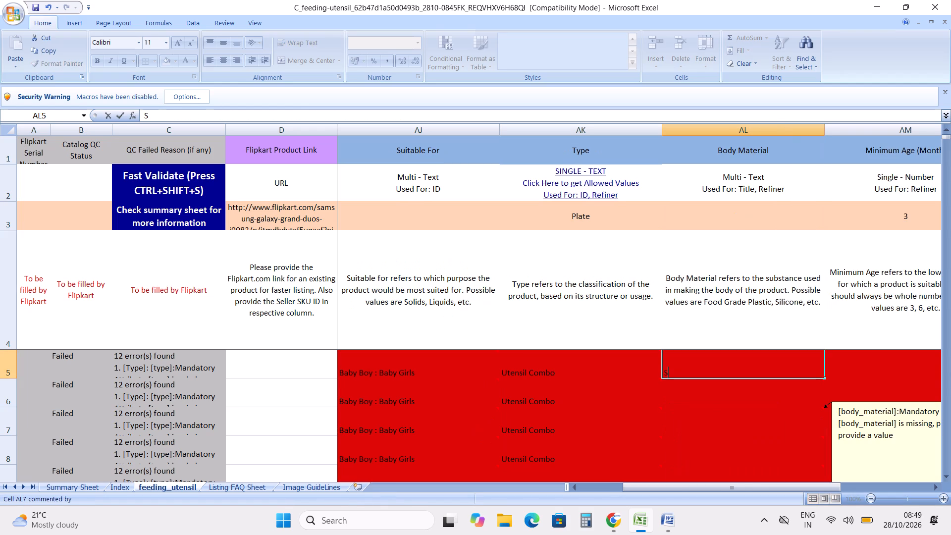
{"action": "type", "text": "tainless Steel"}
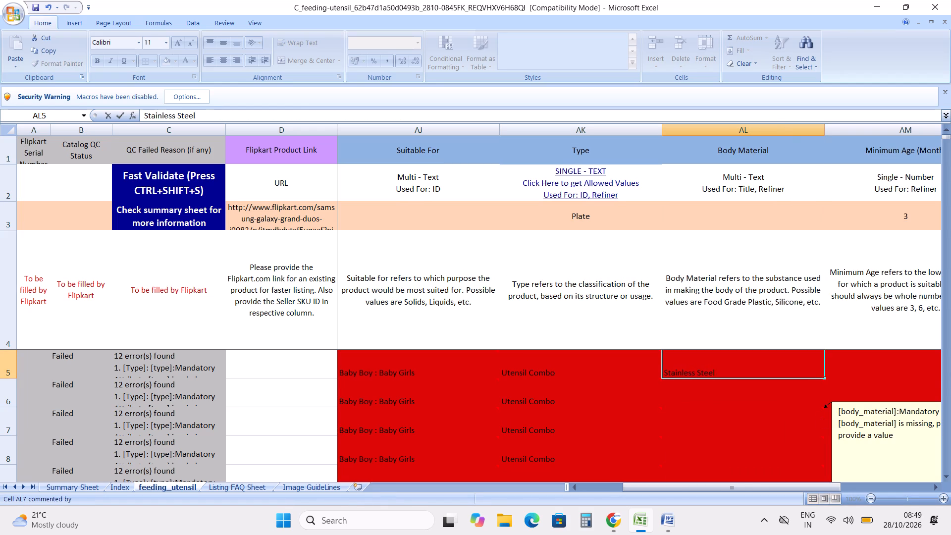
{"action": "key", "text": "Return"}
Set the Minimum Age in AM5 to 0 and the Items Included in AN5 to "Baby Feeding Bottle".
{"action": "key", "text": "Up"}
{"action": "key", "text": "Right"}
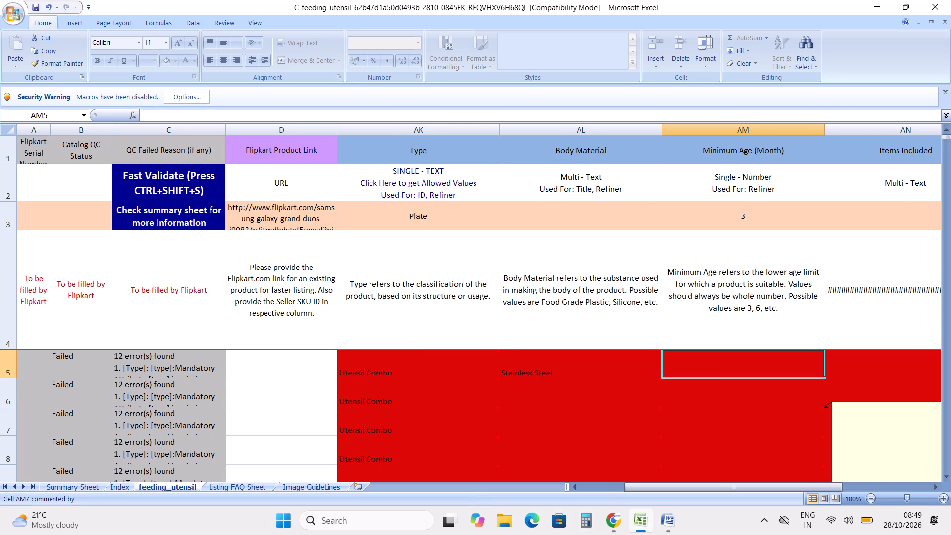
{"action": "key", "text": "0"}
{"action": "key", "text": "Tab"}
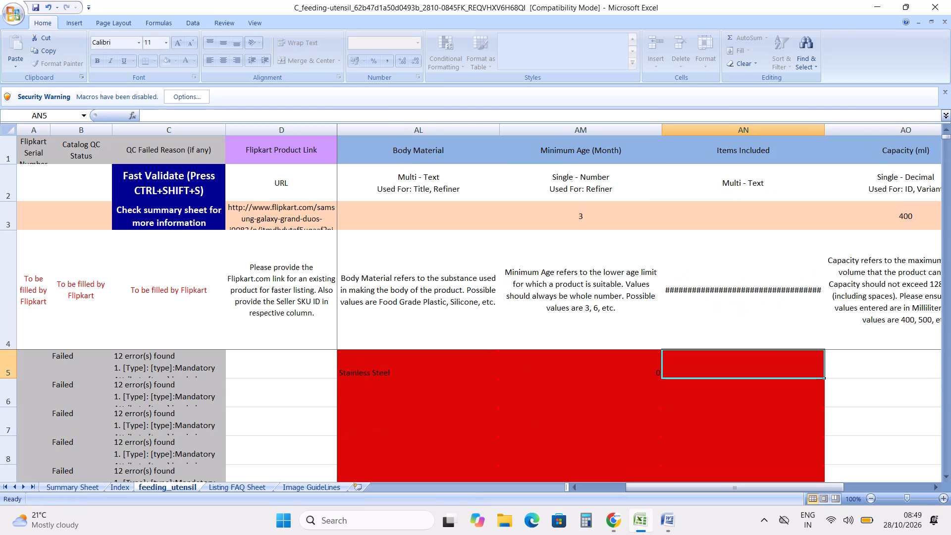
{"action": "type", "text": "Baby Feeding Bottle"}
{"action": "key", "text": "Return"}
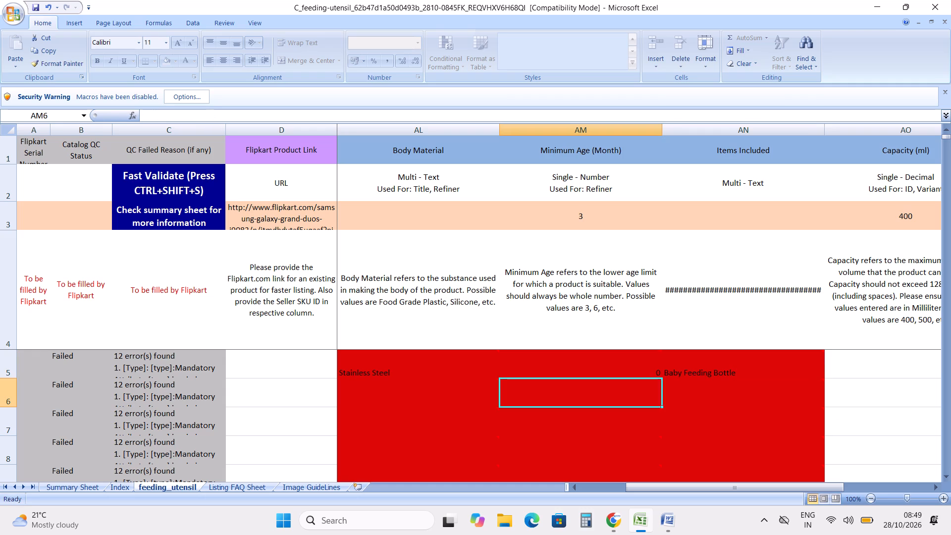
Set the Capacity (ml) in AO5 to 150 and the Color in AP5 to "Silver".
{"action": "key", "text": "Up"}
{"action": "key", "text": "Right"}
{"action": "key", "text": "Right"}
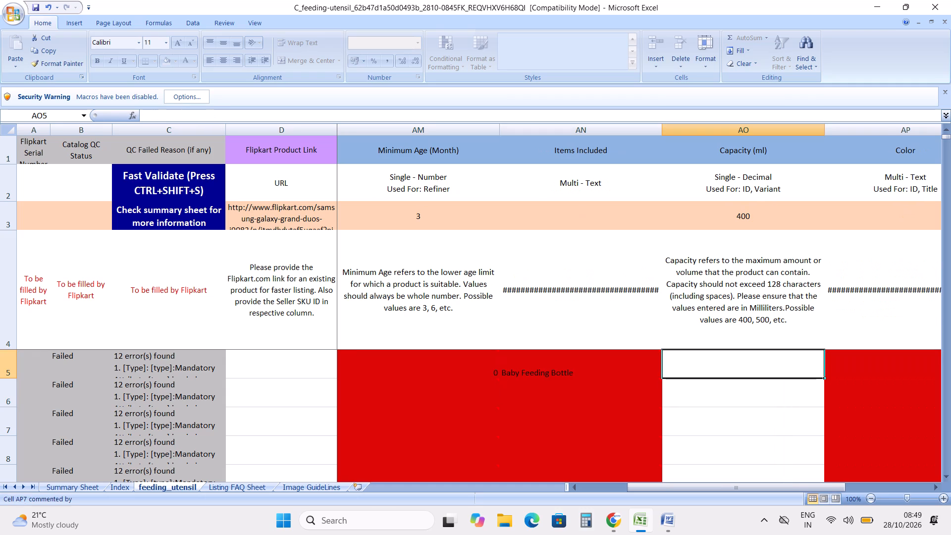
{"action": "type", "text": "150"}
{"action": "key", "text": "Return"}
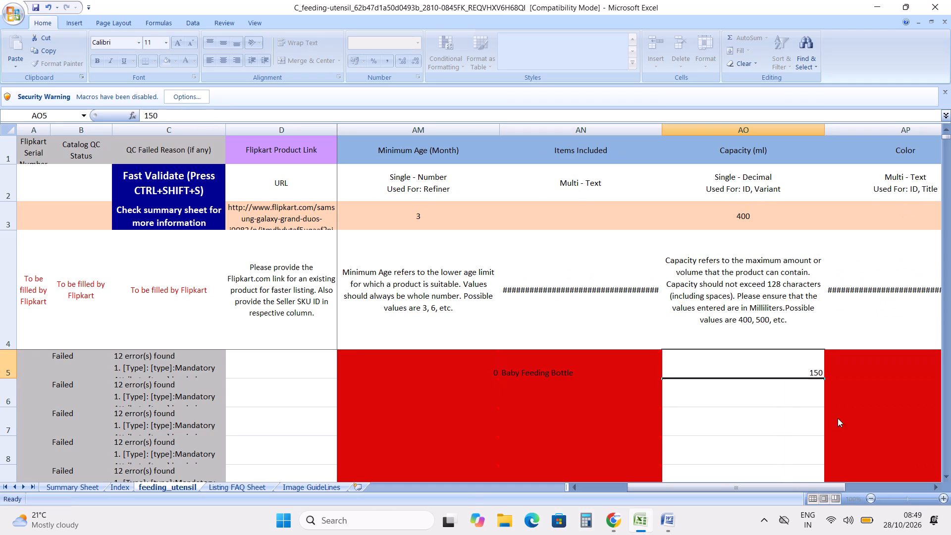
{"action": "key", "text": "Up"}
{"action": "key", "text": "Right"}
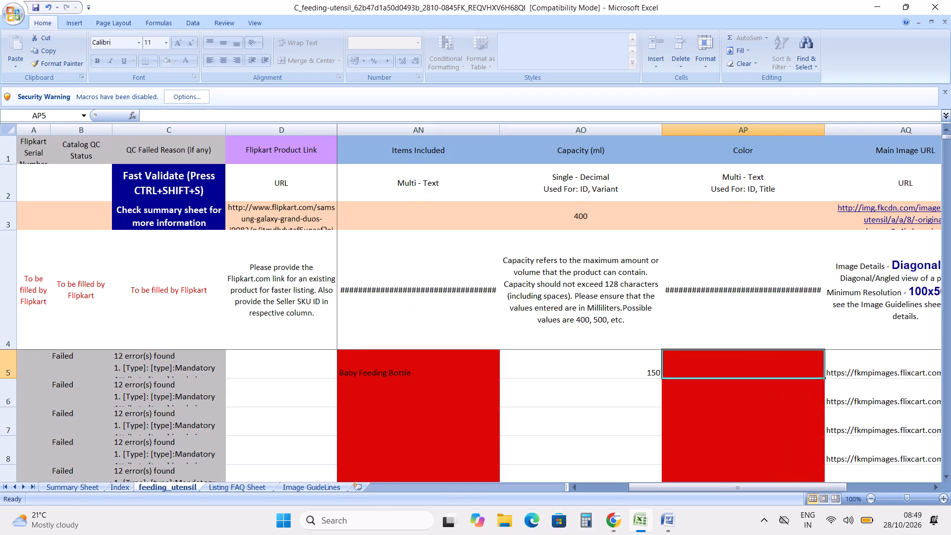
{"action": "type", "text": "Silver"}
{"action": "key", "text": "Return"}
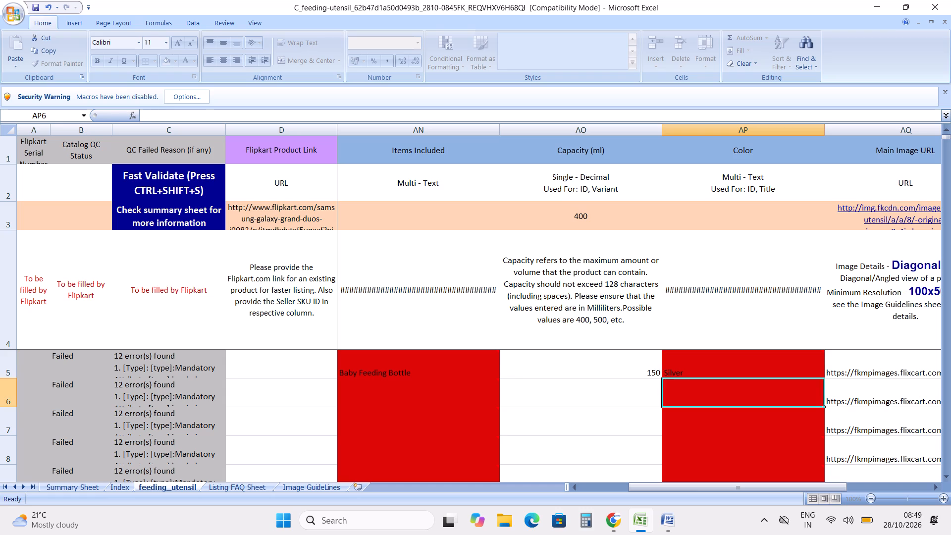
Extend the AL5:AP5 attributes, Body Material through Color, down through row 13 as a fill series and save the workbook.
{"action": "key", "text": "Up"}
{"action": "key", "text": "Left"}
{"action": "key", "text": "Left"}
{"action": "key", "text": "Left"}
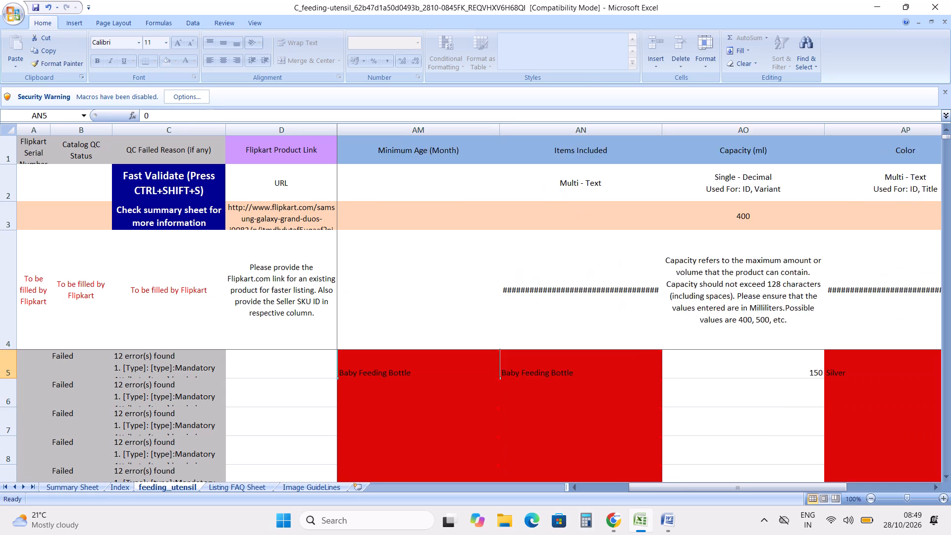
{"action": "key", "text": "Left"}
{"action": "key", "text": "Left"}
{"action": "key", "text": "Left"}
{"action": "key", "text": "Left"}
{"action": "key", "text": "Left"}
{"action": "key", "text": "Right"}
{"action": "key", "text": "Right"}
{"action": "key", "text": "Right"}
{"action": "key", "text": "Right"}
{"action": "key", "text": "Right"}
{"action": "key", "text": "Left"}
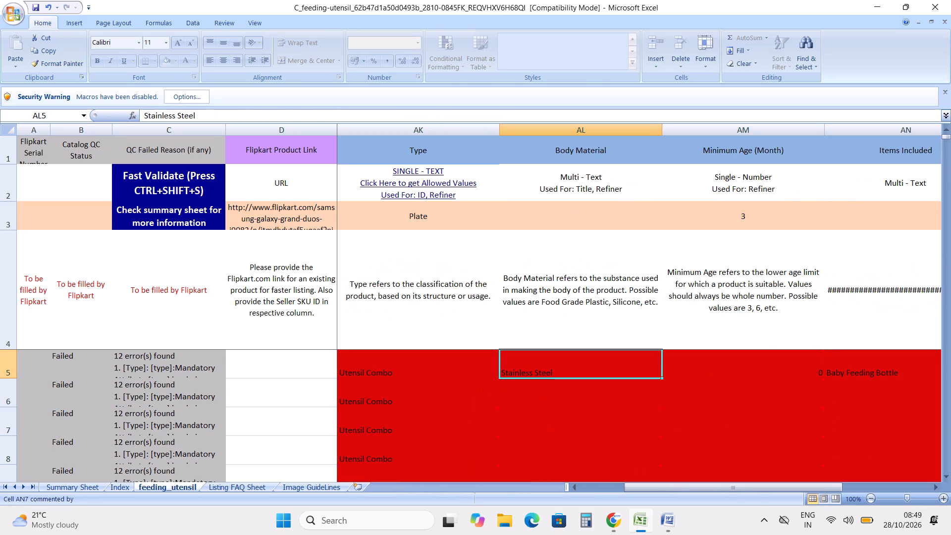
{"action": "key", "text": "shift+Right"}
{"action": "key", "text": "shift+Right"}
{"action": "key", "text": "shift+Right"}
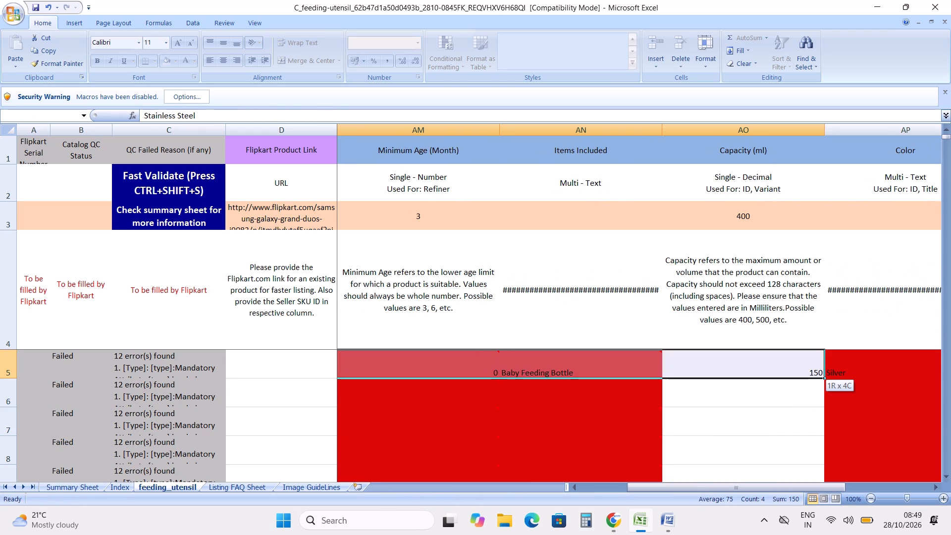
{"action": "key", "text": "shift+Right"}
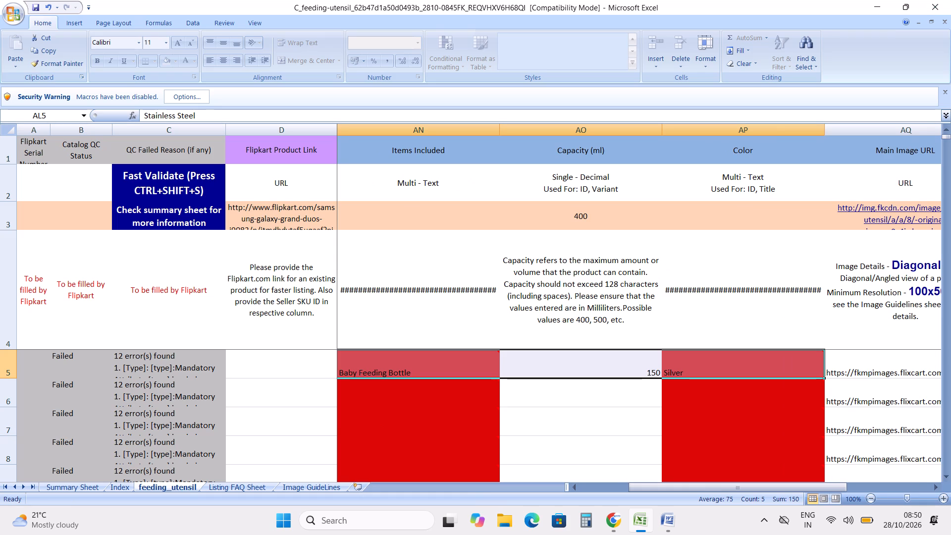
{"action": "left_click_drag", "start_coordinate": [826, 379], "coordinate": [818, 492]}
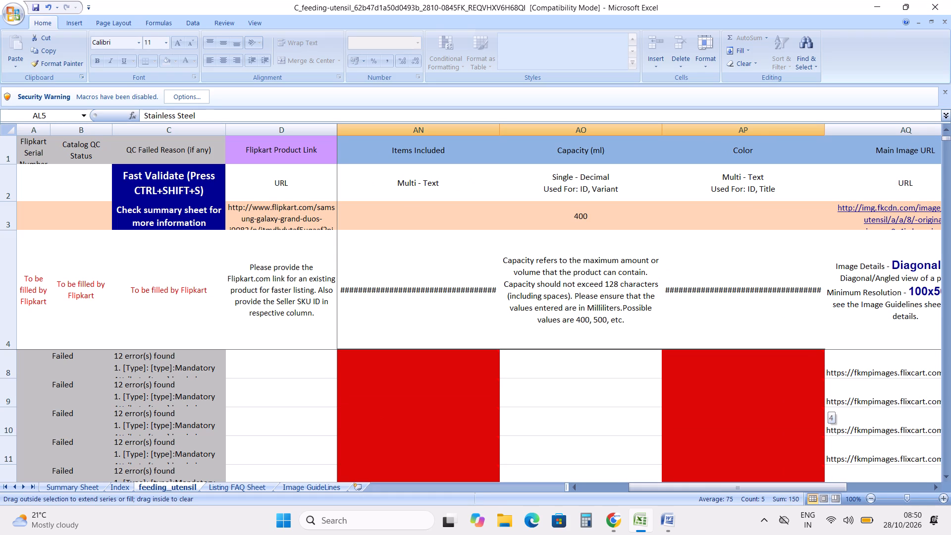
{"action": "left_click_drag", "start_coordinate": [818, 492], "coordinate": [812, 462]}
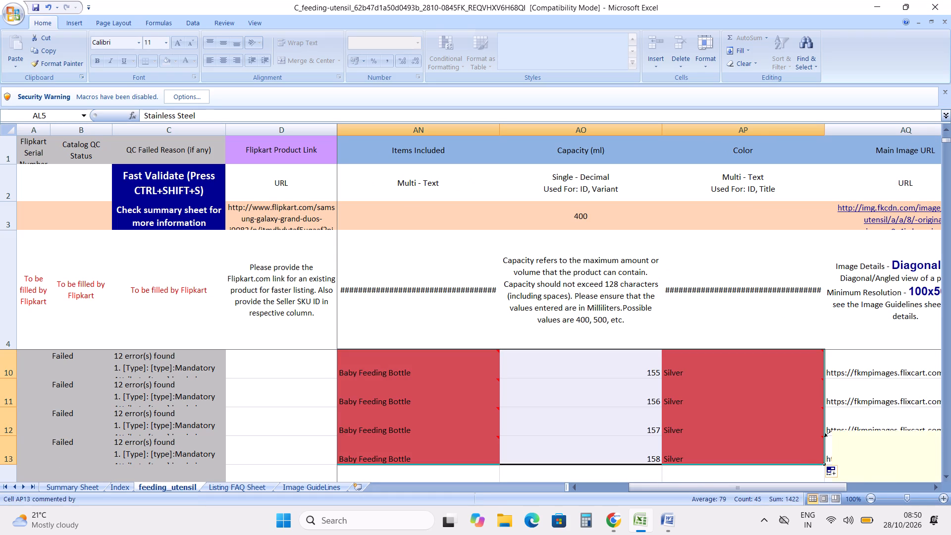
{"action": "key", "text": "ctrl+s"}
Examine row 12 and its neighbouring rows from Main Image URL through External Identifier for remaining error-marked cells.
{"action": "left_click", "coordinate": [811, 409]}
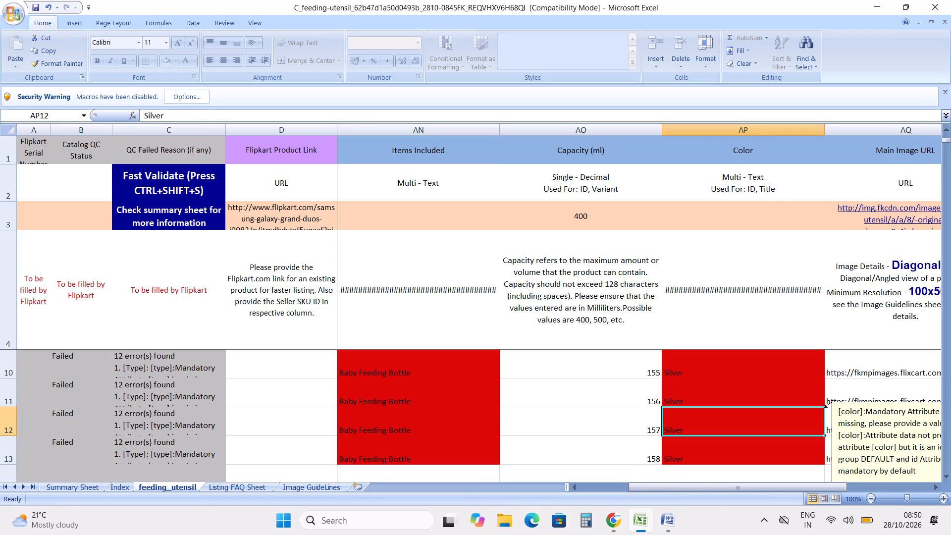
{"action": "key", "text": "Right"}
{"action": "key", "text": "Right"}
{"action": "key", "text": "Right"}
{"action": "key", "text": "Right"}
{"action": "key", "text": "Right"}
{"action": "key", "text": "Right"}
{"action": "key", "text": "Right"}
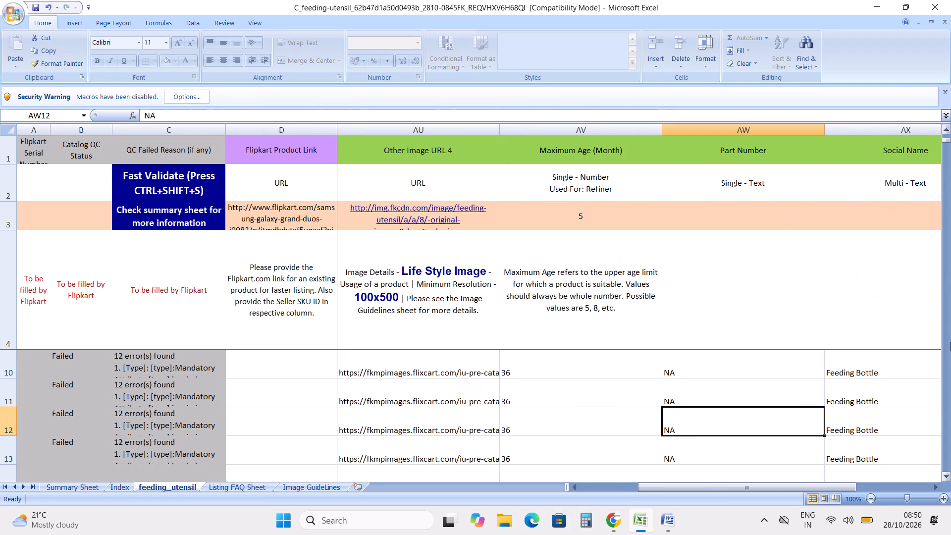
{"action": "key", "text": "Left"}
{"action": "key", "text": "Right"}
{"action": "key", "text": "Right"}
{"action": "key", "text": "Right"}
{"action": "key", "text": "Right"}
{"action": "key", "text": "Right"}
{"action": "key", "text": "Right"}
{"action": "key", "text": "Right"}
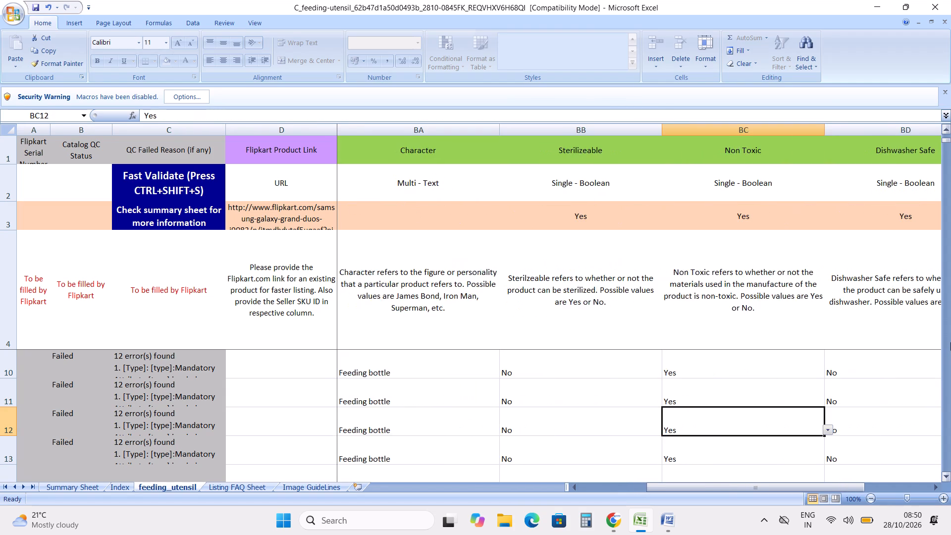
{"action": "key", "text": "Right"}
{"action": "key", "text": "Right"}
{"action": "key", "text": "Right"}
{"action": "key", "text": "Right"}
{"action": "key", "text": "Right"}
{"action": "key", "text": "Right"}
{"action": "key", "text": "Right"}
{"action": "key", "text": "Right"}
{"action": "key", "text": "Right"}
{"action": "key", "text": "Right"}
{"action": "key", "text": "Right"}
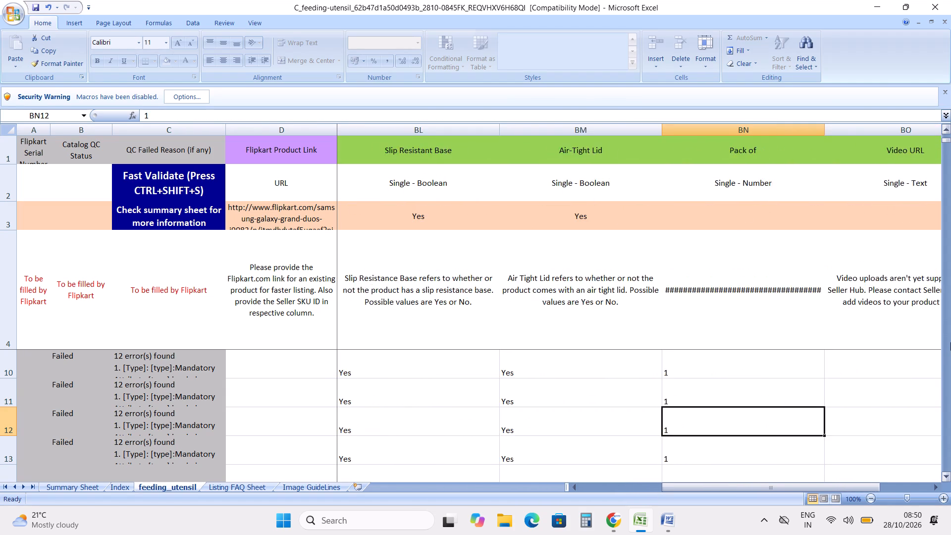
{"action": "key", "text": "Right"}
{"action": "key", "text": "Right"}
{"action": "key", "text": "Right"}
{"action": "key", "text": "Right"}
{"action": "key", "text": "Right"}
{"action": "key", "text": "Right"}
{"action": "key", "text": "Right"}
{"action": "key", "text": "Right"}
{"action": "key", "text": "Right"}
{"action": "key", "text": "Right"}
{"action": "key", "text": "Right"}
{"action": "key", "text": "Right"}
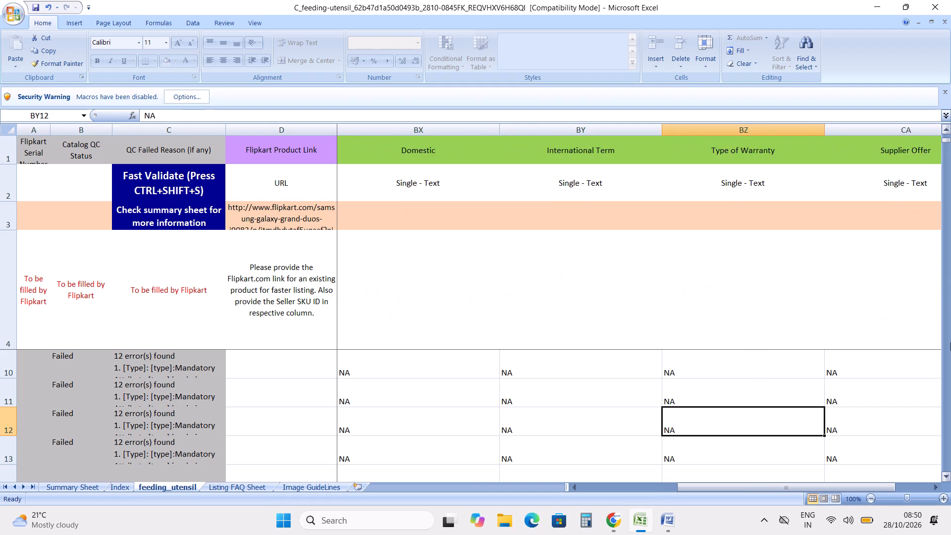
{"action": "key", "text": "Right"}
{"action": "key", "text": "Right"}
{"action": "key", "text": "Right"}
{"action": "key", "text": "Right"}
{"action": "key", "text": "Right"}
{"action": "key", "text": "Right"}
{"action": "key", "text": "Right"}
{"action": "key", "text": "Right"}
{"action": "key", "text": "Right"}
{"action": "key", "text": "Right"}
{"action": "key", "text": "Right"}
{"action": "key", "text": "Right"}
{"action": "key", "text": "Right"}
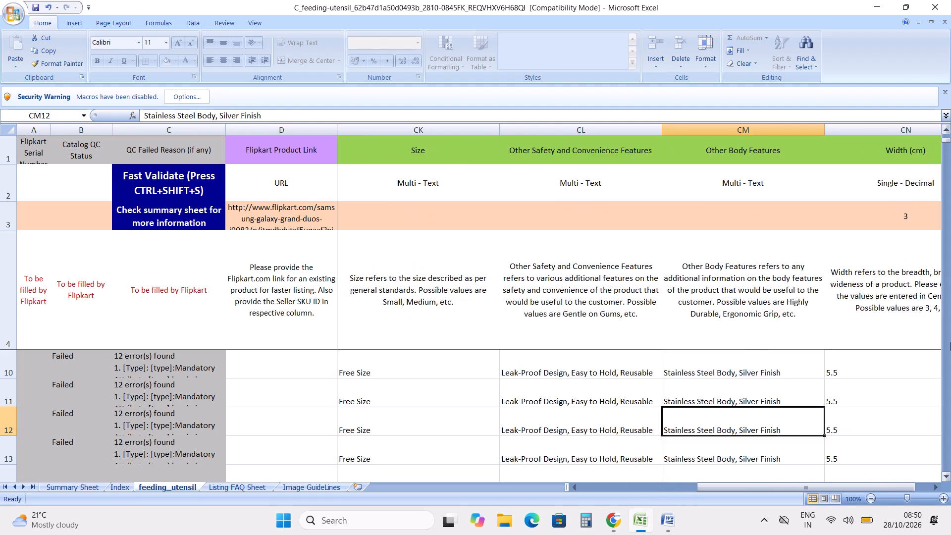
{"action": "key", "text": "Right"}
{"action": "key", "text": "Right"}
{"action": "key", "text": "Right"}
{"action": "key", "text": "Right"}
{"action": "key", "text": "Right"}
{"action": "key", "text": "Right"}
{"action": "key", "text": "Right"}
{"action": "key", "text": "Right"}
{"action": "key", "text": "Right"}
{"action": "key", "text": "Right"}
{"action": "key", "text": "Right"}
{"action": "key", "text": "Right"}
{"action": "key", "text": "Right"}
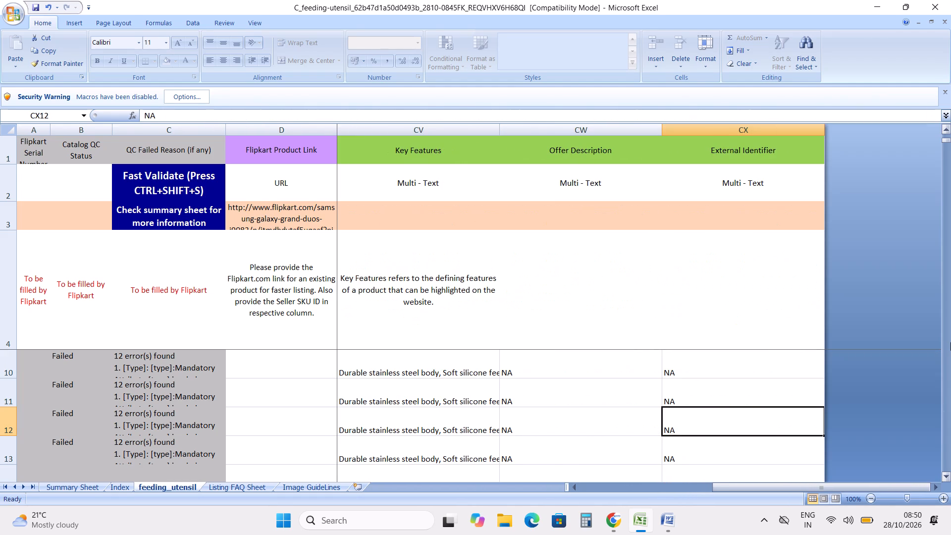
{"action": "key", "text": "Right"}
{"action": "key", "text": "Right"}
Save the corrected feeding utensil workbook and close it.
{"action": "key", "text": "ctrl+s"}
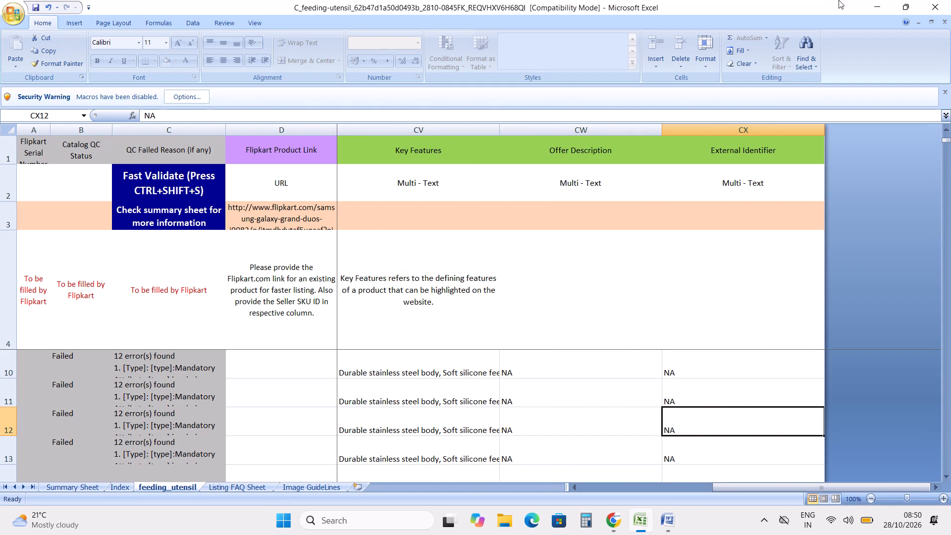
{"action": "left_click", "coordinate": [947, 0]}
Close the Word document holding the copied error list without saving it.
{"action": "left_click", "coordinate": [950, 0]}
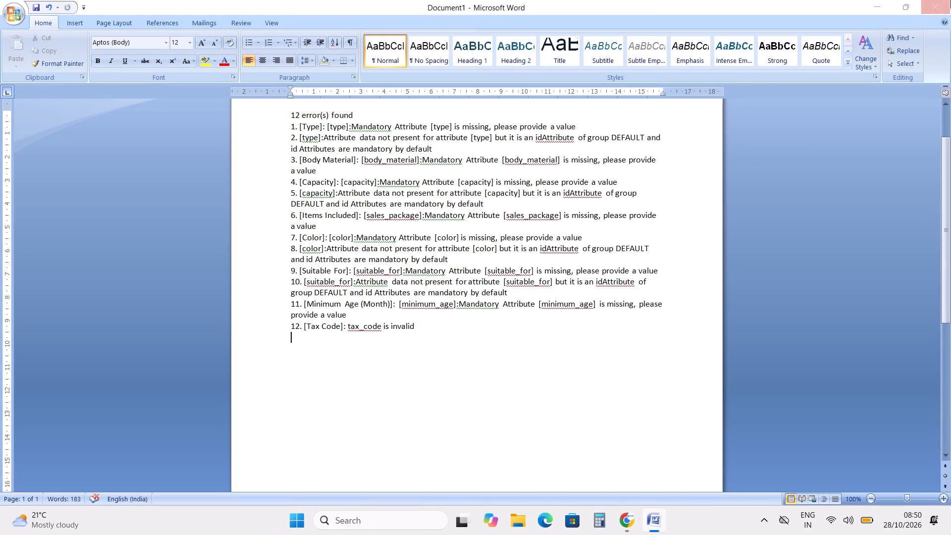
{"action": "left_click", "coordinate": [483, 291]}
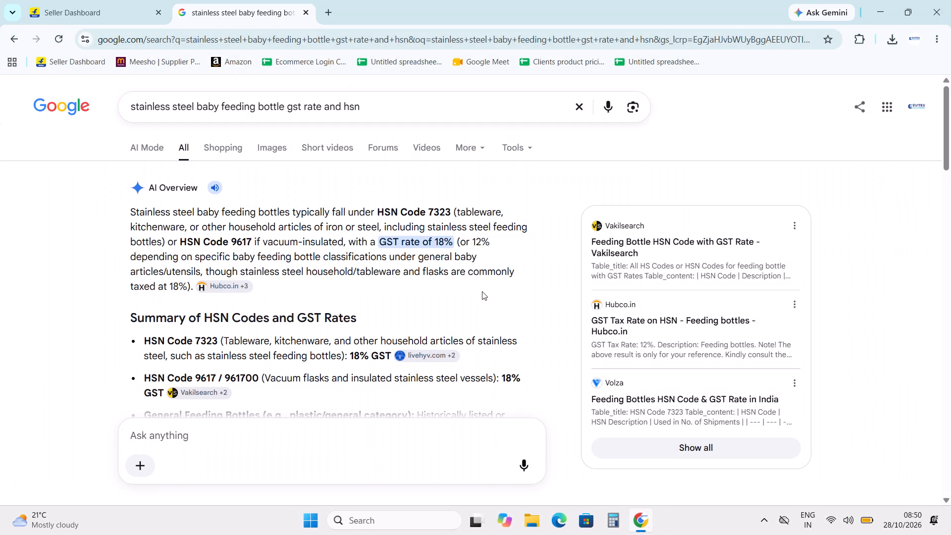
In Chrome's Flipkart Seller Hub, upload today's corrected file C_feeding-utensil_62b47d1a50d0493b_2810-0845FK_REQVHXV6H68QI from Downloads for the failed listings.
{"action": "left_click", "coordinate": [124, 0]}
{"action": "scroll", "coordinate": [466, 417], "scroll_direction": "down", "scroll_amount": 3}
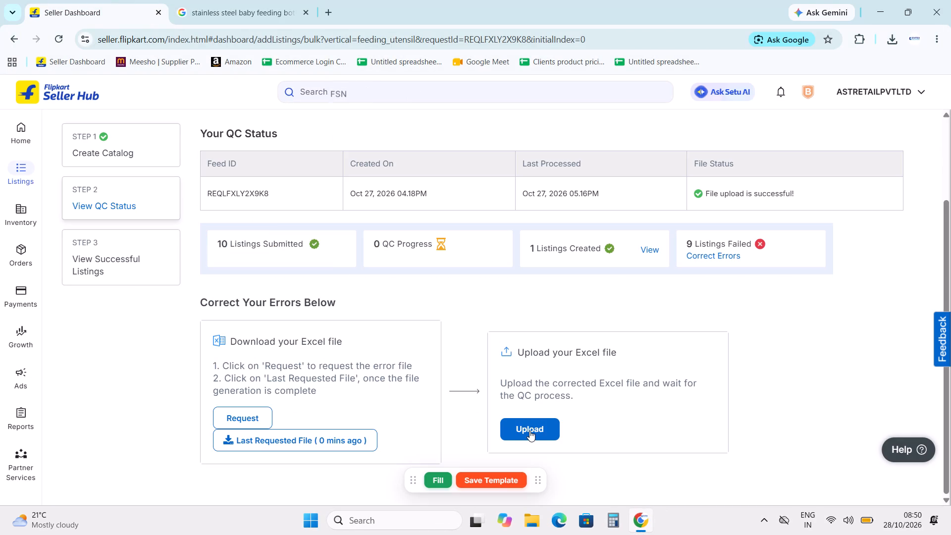
{"action": "left_click", "coordinate": [529, 430]}
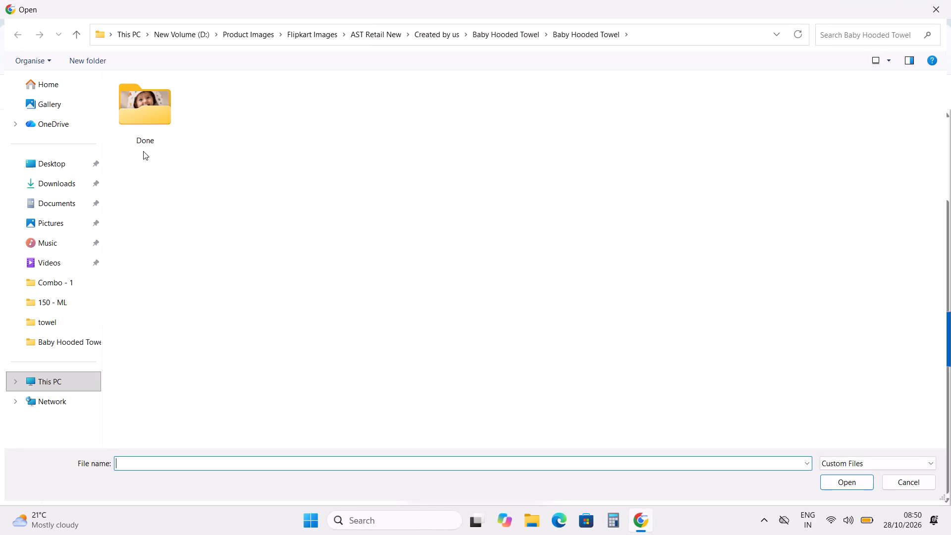
{"action": "left_click", "coordinate": [80, 177]}
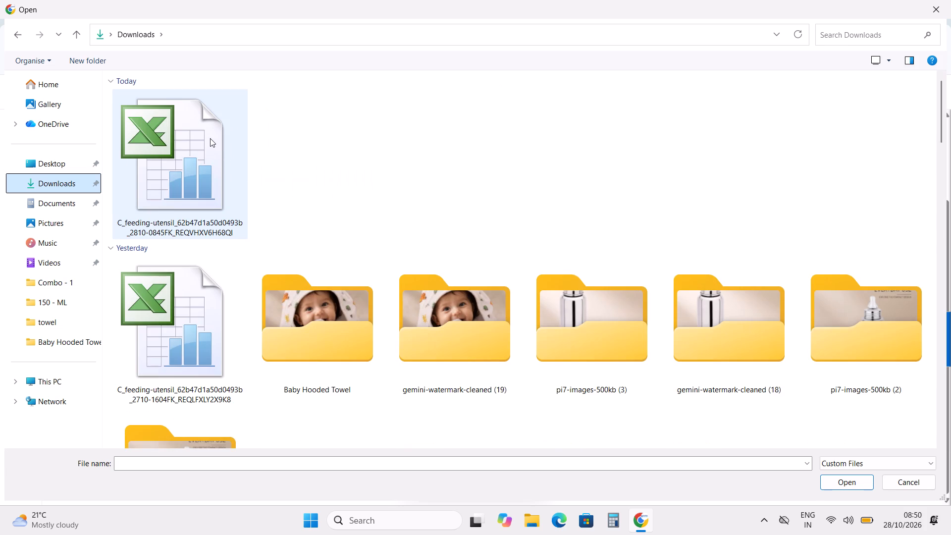
{"action": "double_click", "coordinate": [210, 138]}
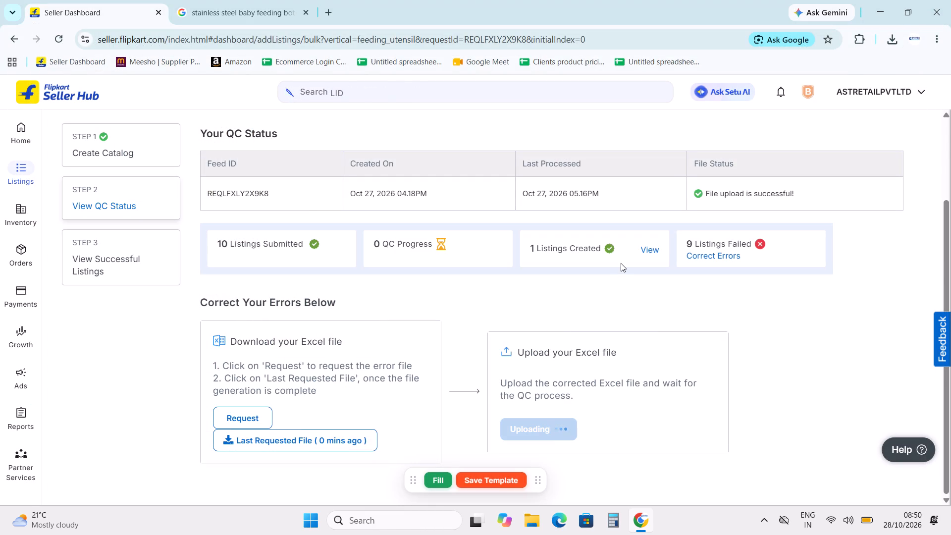
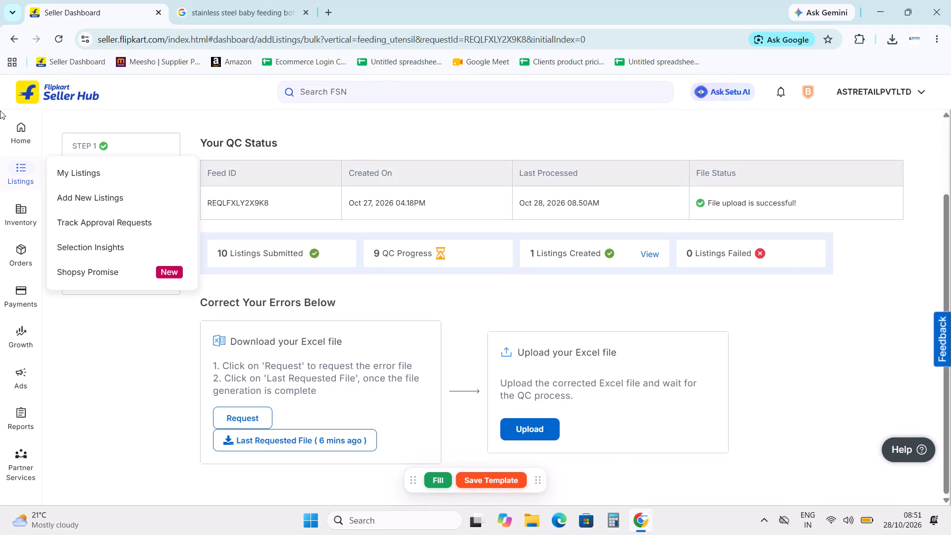
Reload the Add Listings in Bulk page for the feeding utensil feed and try to view its QC status.
{"action": "left_click", "coordinate": [56, 37]}
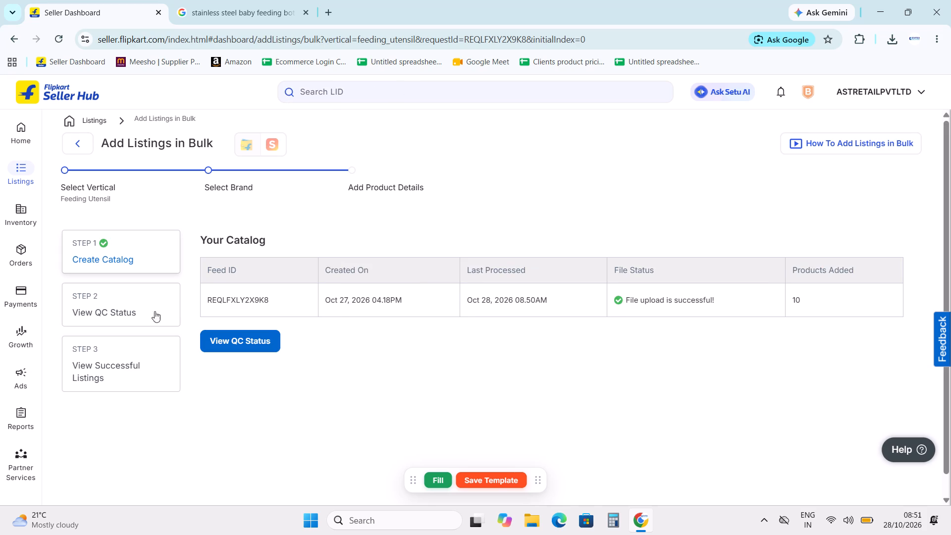
{"action": "left_click", "coordinate": [124, 302]}
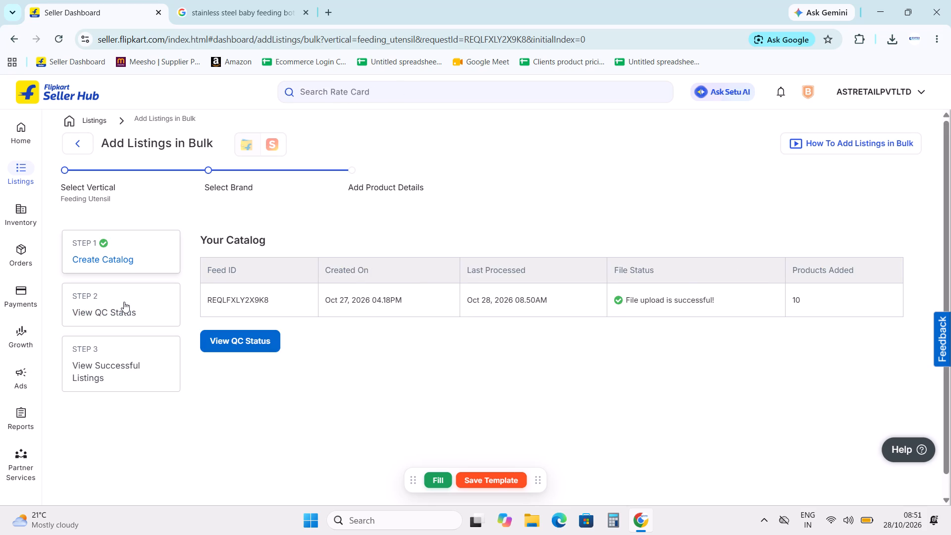
{"action": "left_click", "coordinate": [124, 303]}
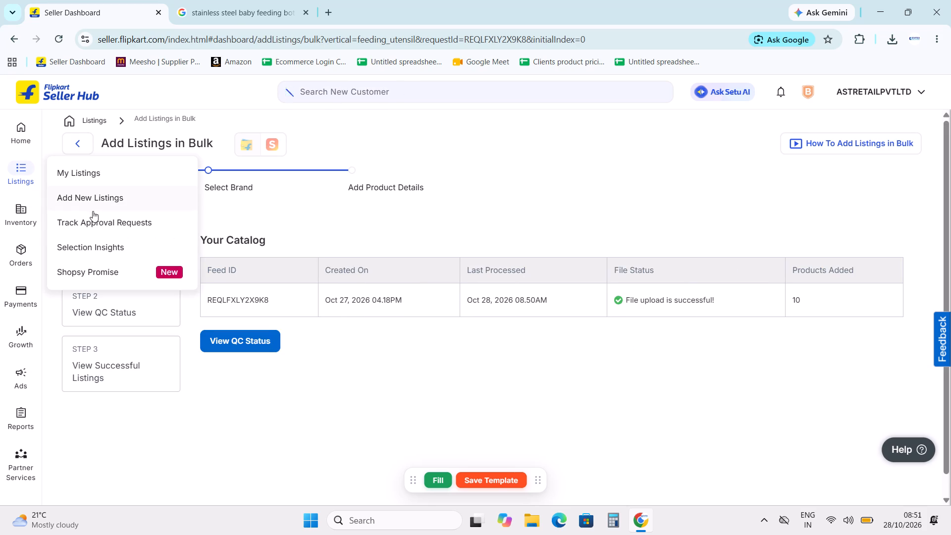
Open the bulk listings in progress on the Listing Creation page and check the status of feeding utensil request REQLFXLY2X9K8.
{"action": "left_click", "coordinate": [98, 205]}
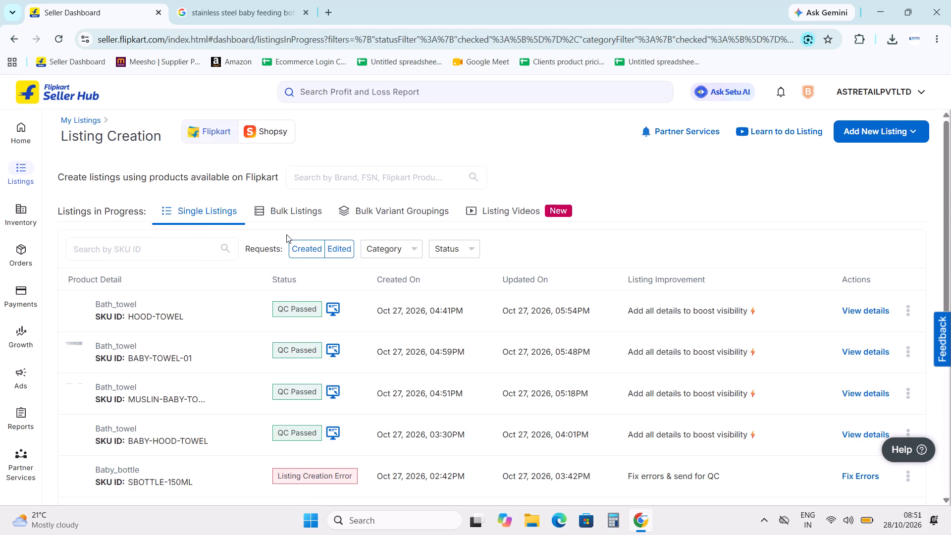
{"action": "left_click", "coordinate": [290, 205]}
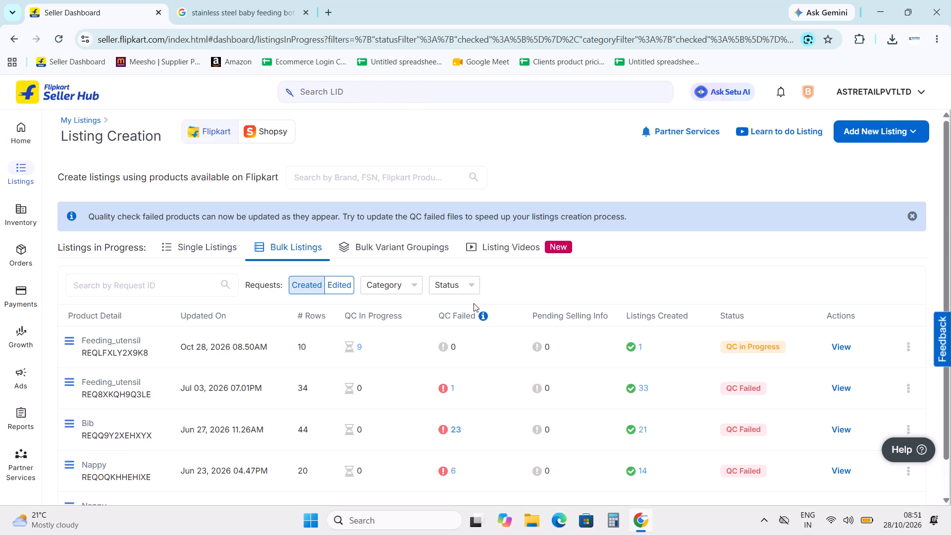
{"action": "scroll", "coordinate": [562, 284], "scroll_direction": "down", "scroll_amount": 1}
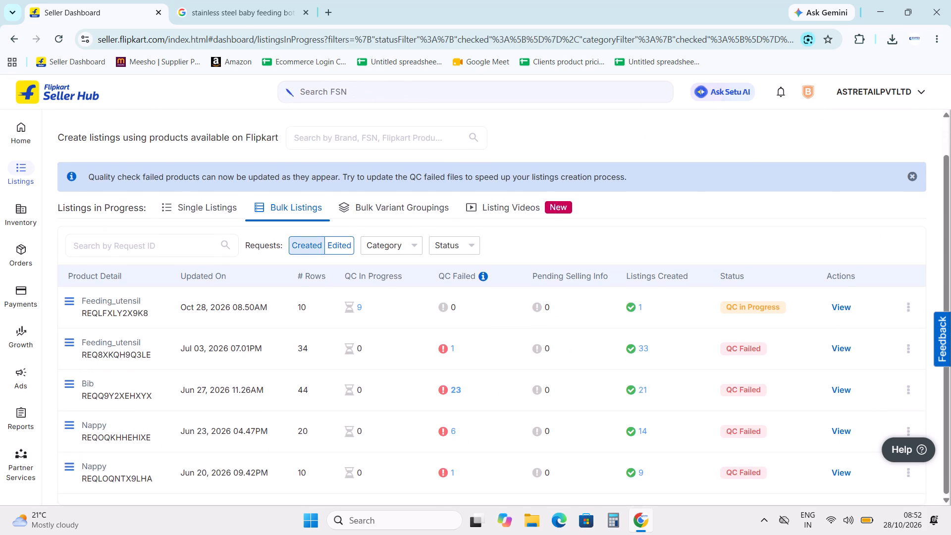
{"action": "left_click", "coordinate": [795, 217]}
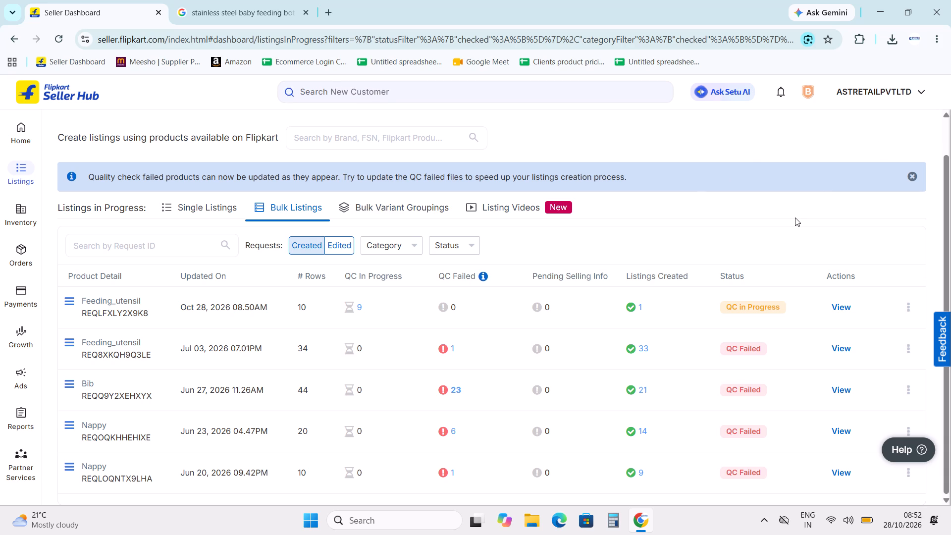
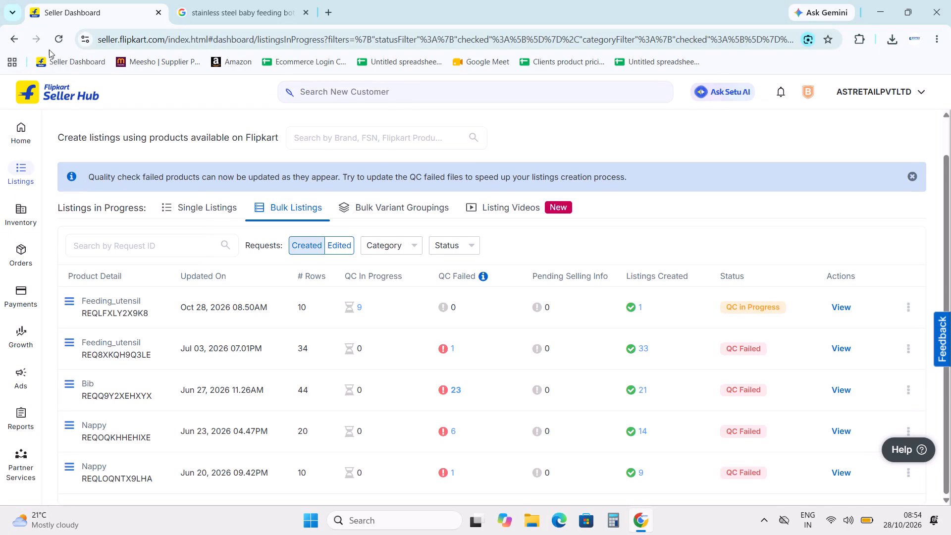
Reload the bulk listings in progress to recheck the QC status of the latest feeding utensil request.
{"action": "left_click", "coordinate": [56, 39]}
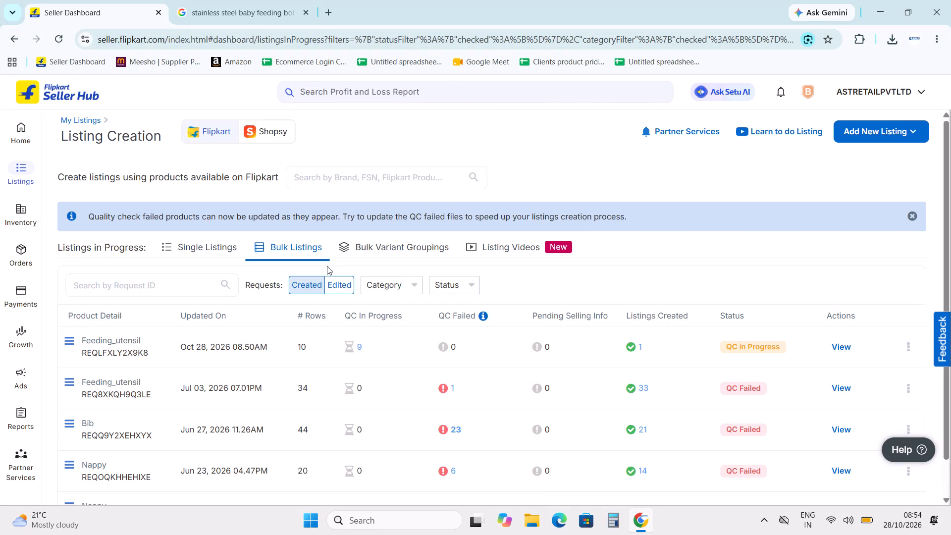
Open the active orders of the ASTRETAILPVTLTD account and look through the order groups waiting for acceptance.
{"action": "left_click", "coordinate": [27, 125]}
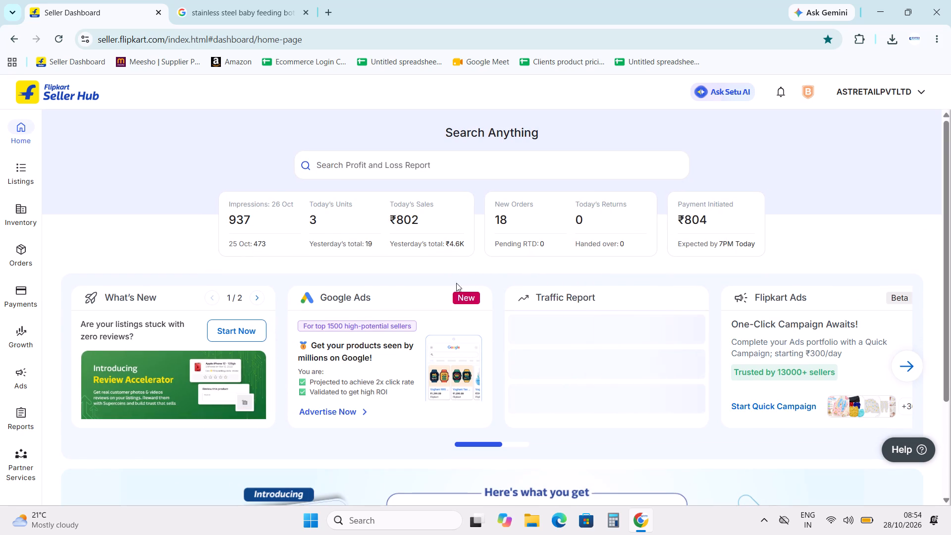
{"action": "left_click", "coordinate": [23, 245]}
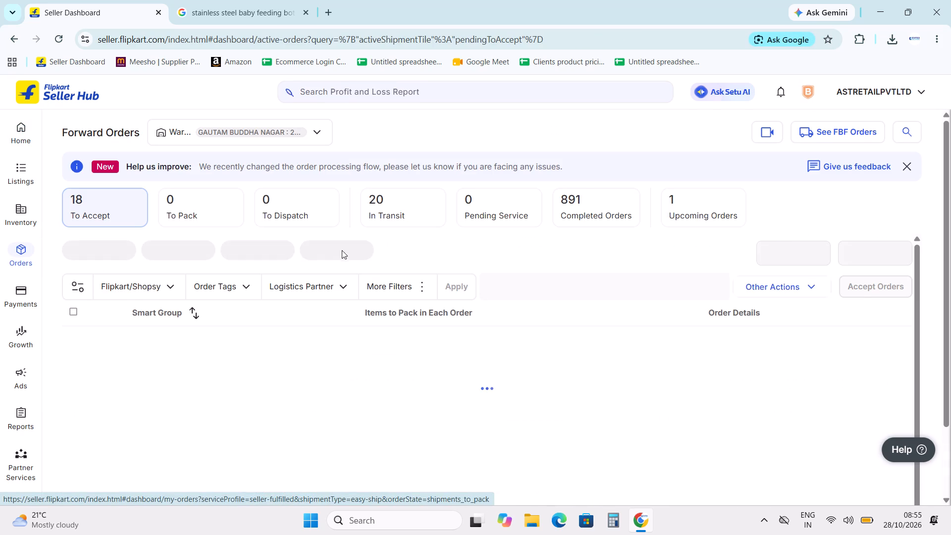
{"action": "scroll", "coordinate": [481, 251], "scroll_direction": "down", "scroll_amount": 3}
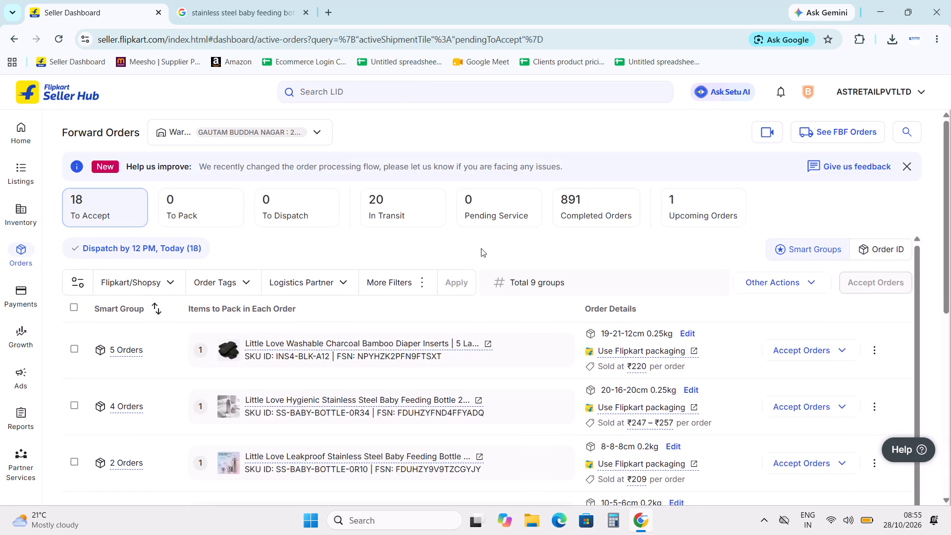
{"action": "scroll", "coordinate": [481, 248], "scroll_direction": "down", "scroll_amount": 20}
{"action": "scroll", "coordinate": [481, 248], "scroll_direction": "down", "scroll_amount": 5}
{"action": "scroll", "coordinate": [561, 333], "scroll_direction": "up", "scroll_amount": 4}
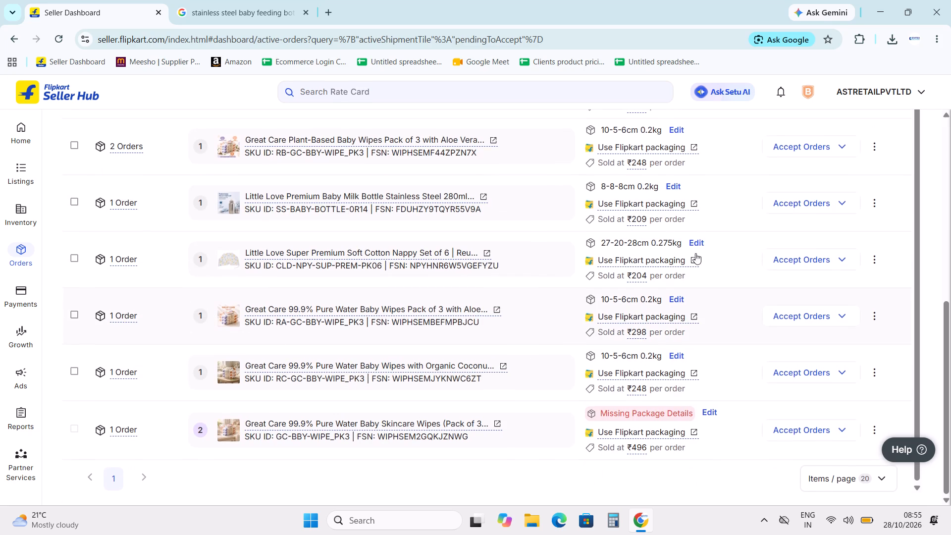
{"action": "scroll", "coordinate": [695, 253], "scroll_direction": "up", "scroll_amount": 11}
Switch Seller Hub to the seller account listed directly below ASTRETAILPVTLTD and reload its home page.
{"action": "left_click", "coordinate": [847, 98]}
{"action": "left_click", "coordinate": [783, 140]}
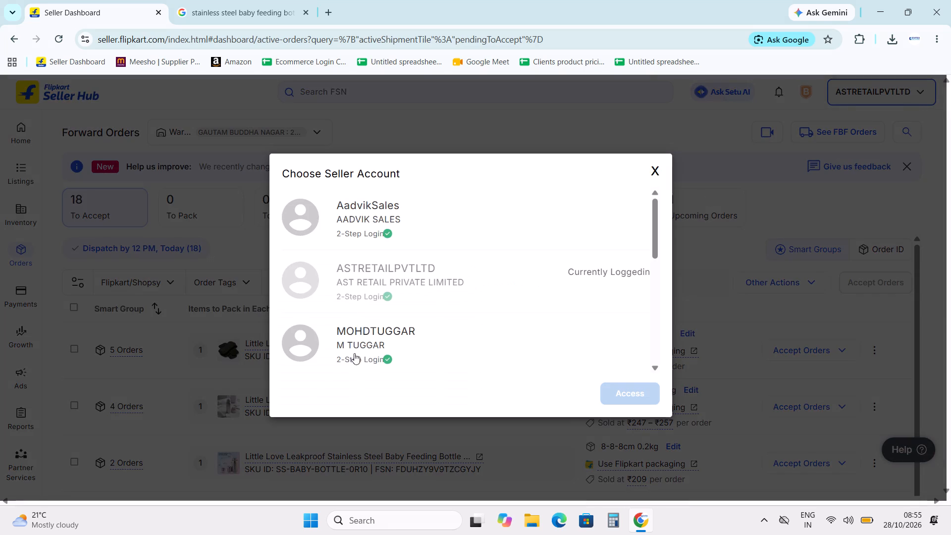
{"action": "scroll", "coordinate": [355, 290], "scroll_direction": "down", "scroll_amount": 1}
{"action": "left_click", "coordinate": [360, 271]}
{"action": "left_click", "coordinate": [633, 392]}
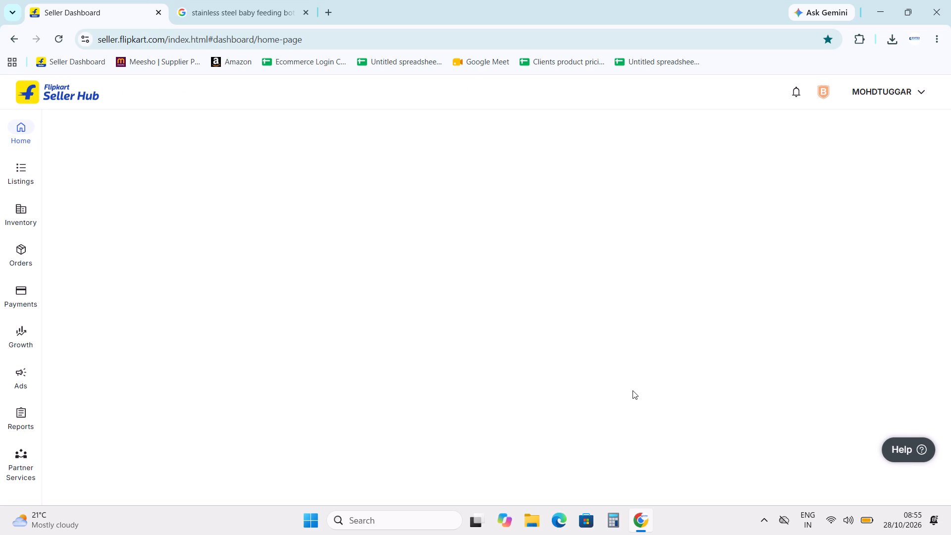
{"action": "left_click", "coordinate": [60, 43]}
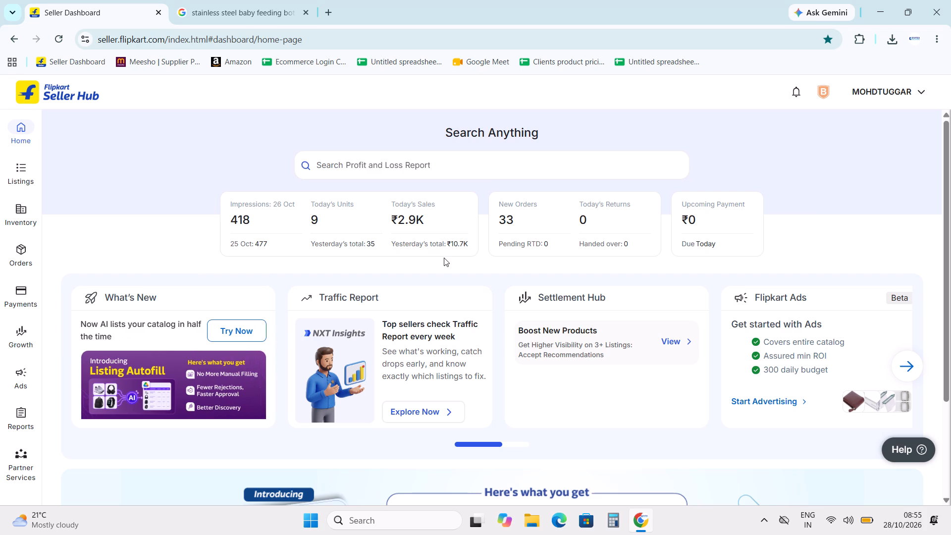
Open the active orders of this seller account and select the New Delhi warehouse.
{"action": "left_click", "coordinate": [19, 255]}
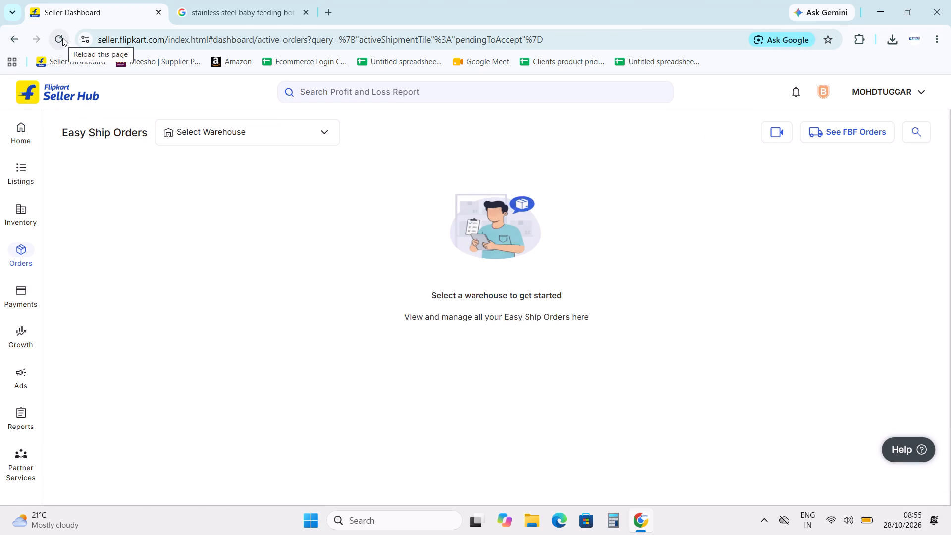
{"action": "left_click", "coordinate": [218, 136]}
{"action": "left_click", "coordinate": [237, 187]}
{"action": "left_click", "coordinate": [299, 196]}
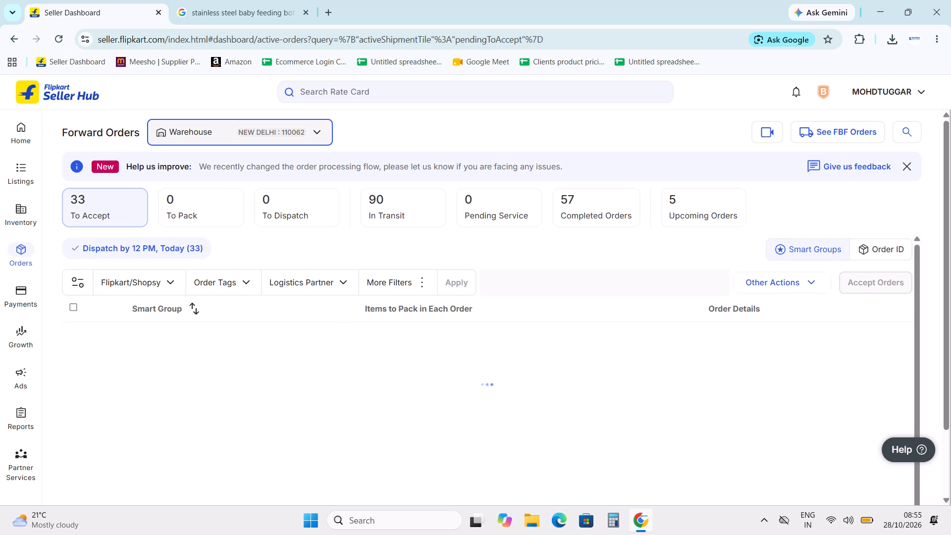
Open the LCROSS Bottle Rack Holder product page from the first order group, examine its full title, images and delivery details, and close it.
{"action": "scroll", "coordinate": [532, 287], "scroll_direction": "down", "scroll_amount": 2}
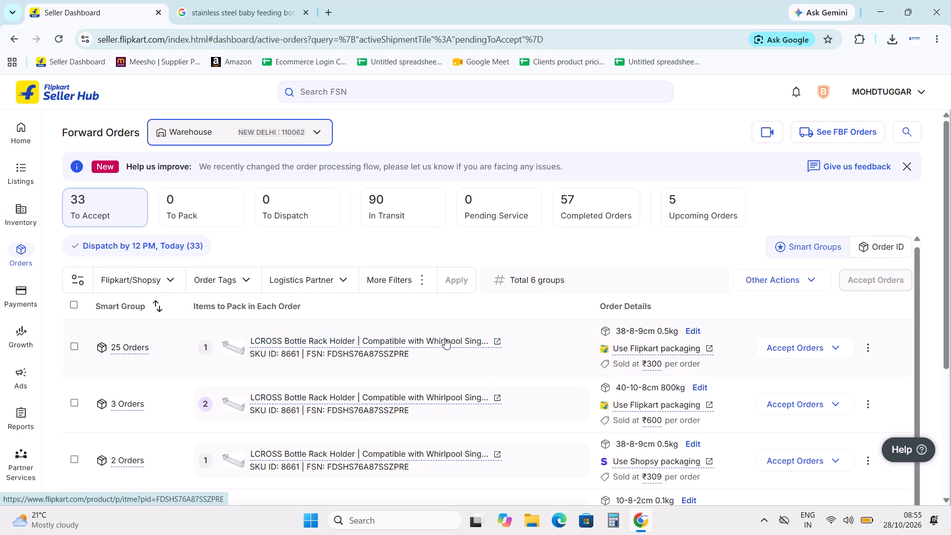
{"action": "left_click", "coordinate": [446, 337]}
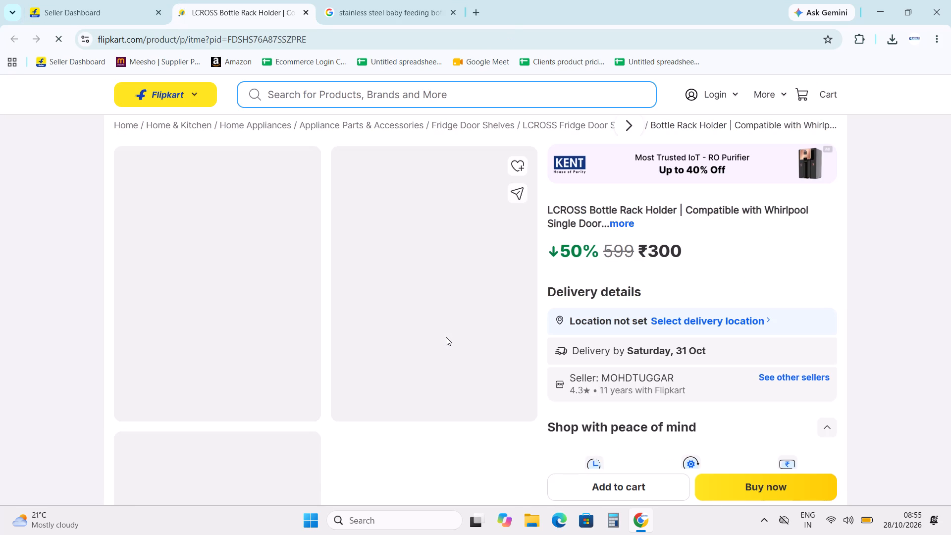
{"action": "left_click", "coordinate": [624, 222]}
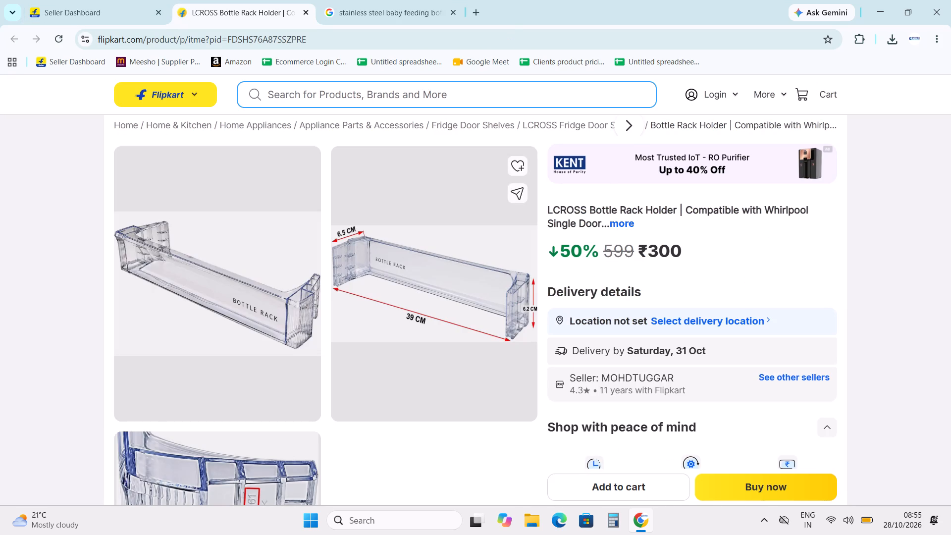
{"action": "scroll", "coordinate": [389, 272], "scroll_direction": "down", "scroll_amount": 5}
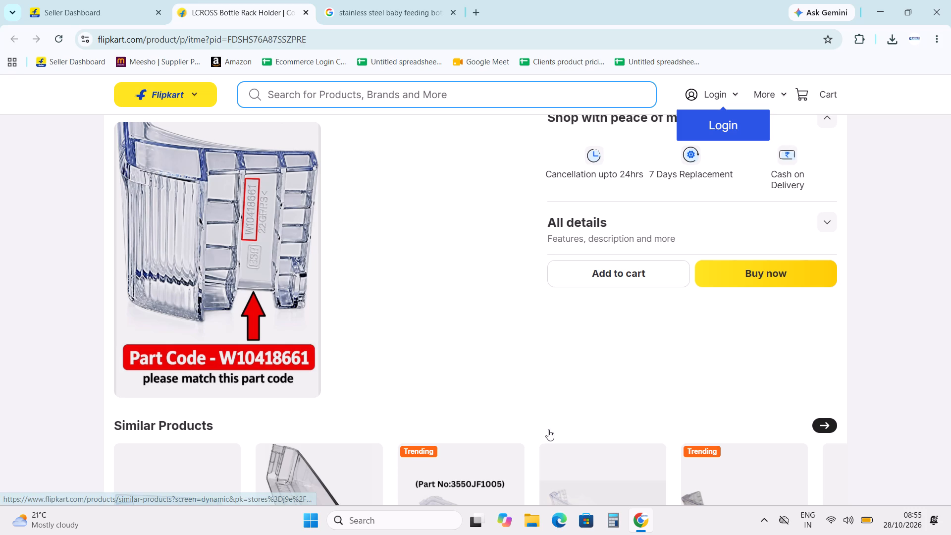
{"action": "scroll", "coordinate": [548, 429], "scroll_direction": "up", "scroll_amount": 5}
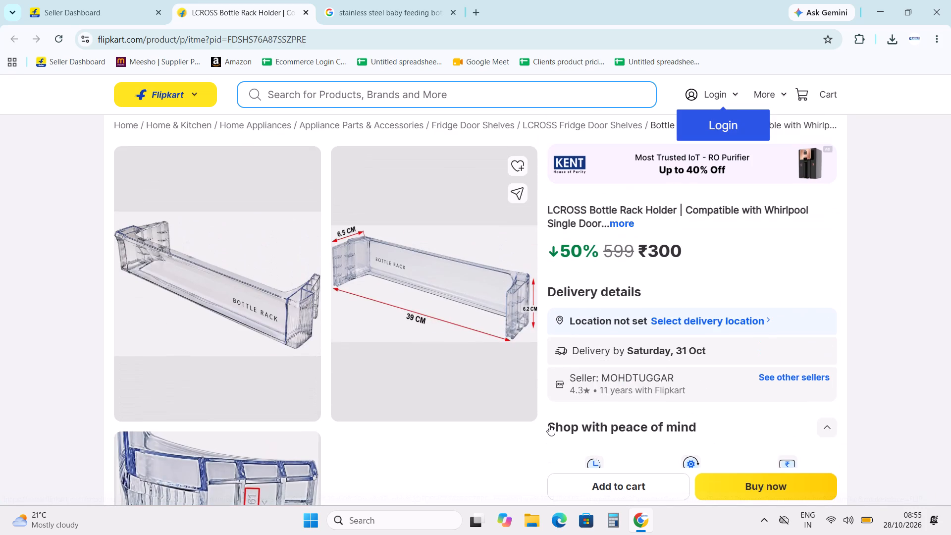
{"action": "scroll", "coordinate": [535, 361], "scroll_direction": "down", "scroll_amount": 2}
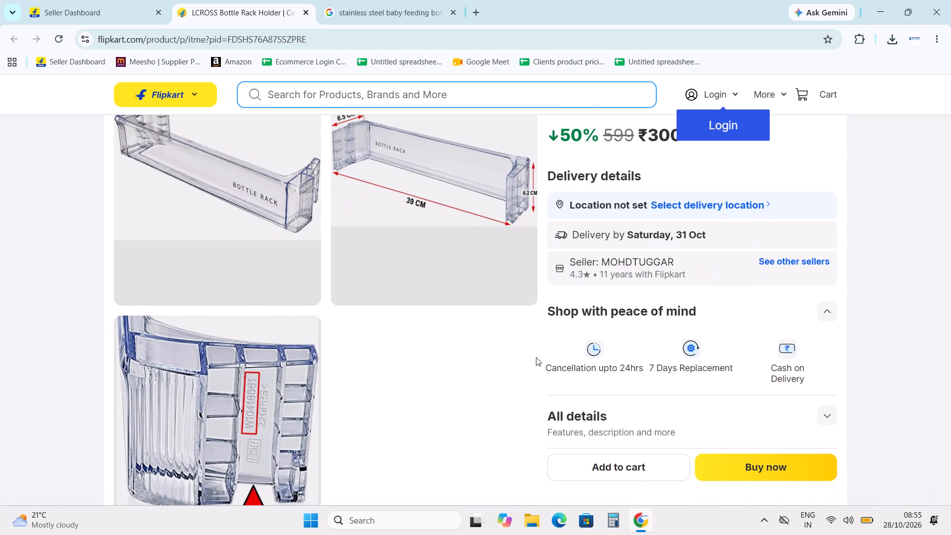
{"action": "scroll", "coordinate": [525, 353], "scroll_direction": "up", "scroll_amount": 4}
{"action": "left_click", "coordinate": [620, 220]}
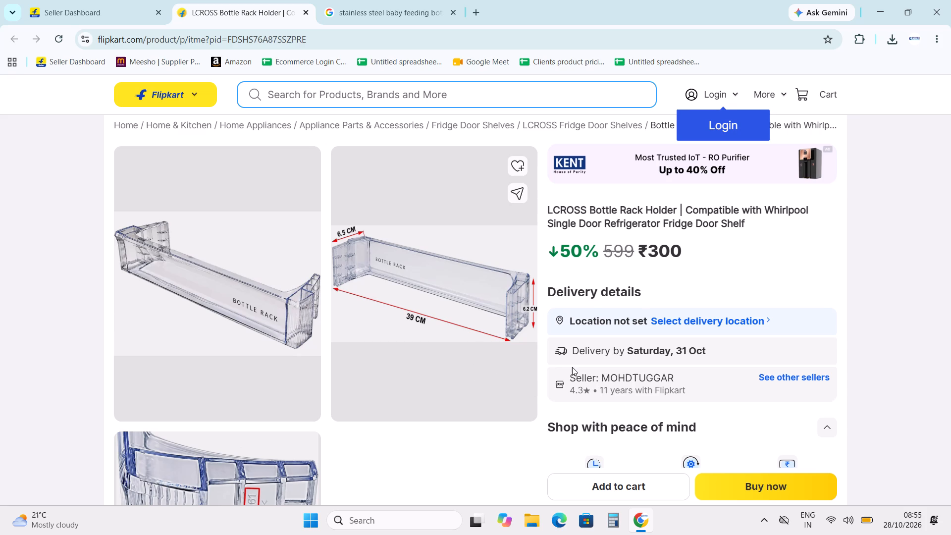
{"action": "scroll", "coordinate": [511, 358], "scroll_direction": "down", "scroll_amount": 3}
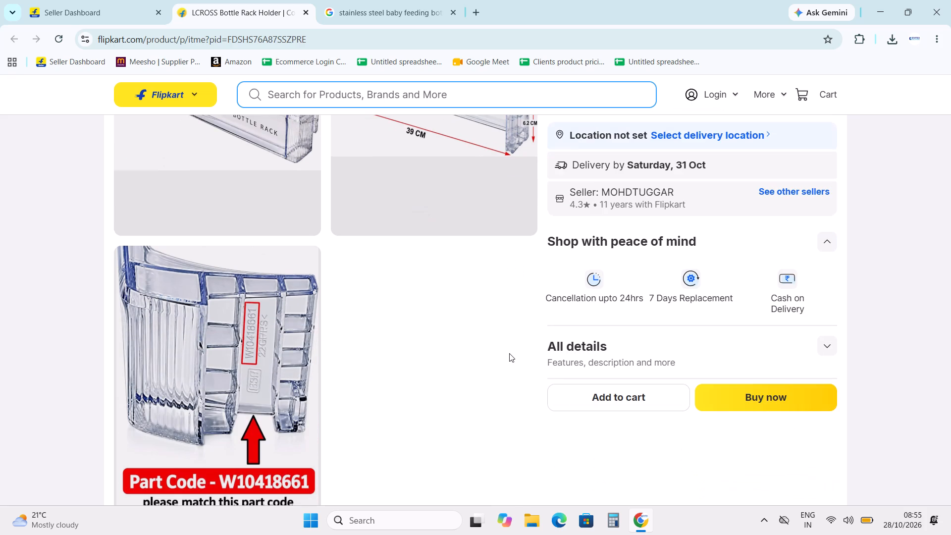
{"action": "scroll", "coordinate": [515, 340], "scroll_direction": "down", "scroll_amount": 1}
{"action": "scroll", "coordinate": [516, 339], "scroll_direction": "up", "scroll_amount": 14}
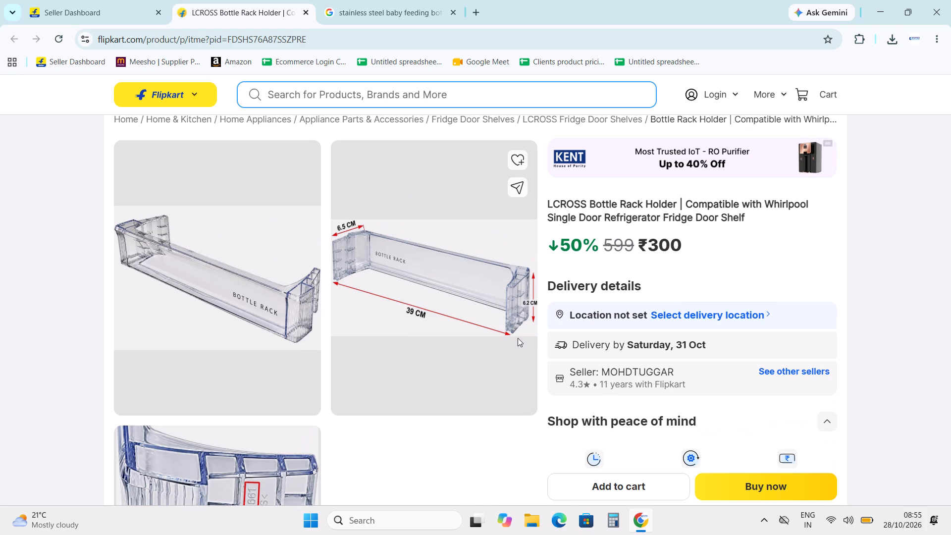
{"action": "scroll", "coordinate": [518, 338], "scroll_direction": "up", "scroll_amount": 11}
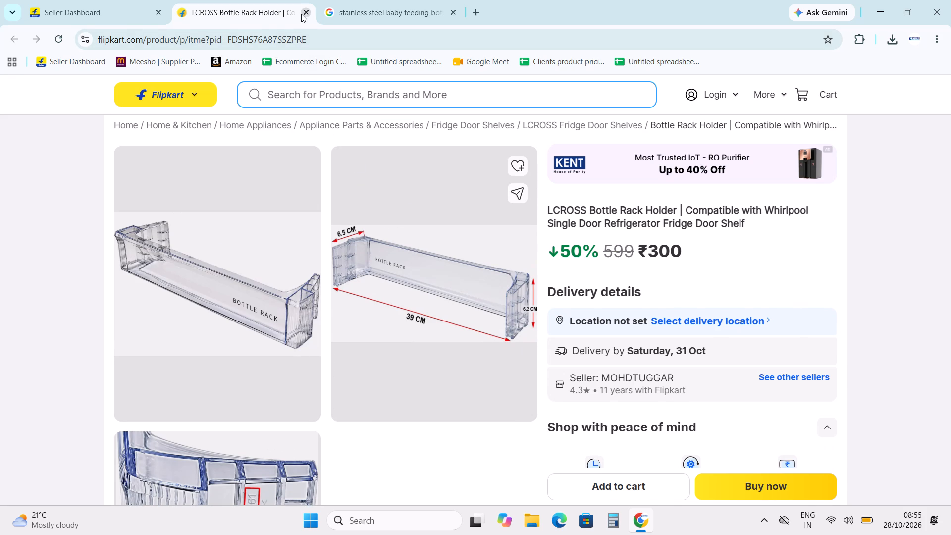
{"action": "left_click", "coordinate": [301, 14]}
Look through the remaining order groups to accept, down to the end of the list.
{"action": "scroll", "coordinate": [373, 364], "scroll_direction": "down", "scroll_amount": 20}
{"action": "scroll", "coordinate": [373, 364], "scroll_direction": "down", "scroll_amount": 6}
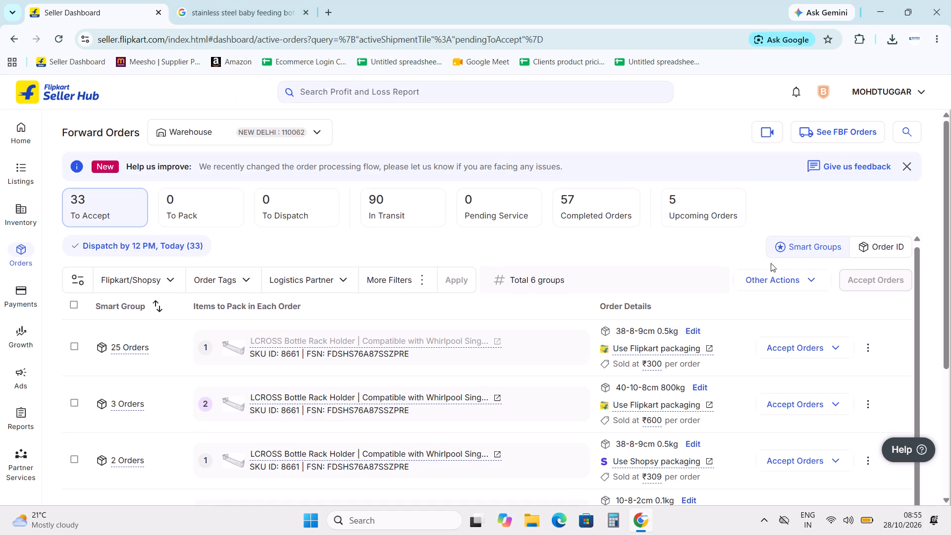
{"action": "scroll", "coordinate": [771, 263], "scroll_direction": "down", "scroll_amount": 6}
{"action": "left_click_drag", "start_coordinate": [950, 184], "coordinate": [950, 346]}
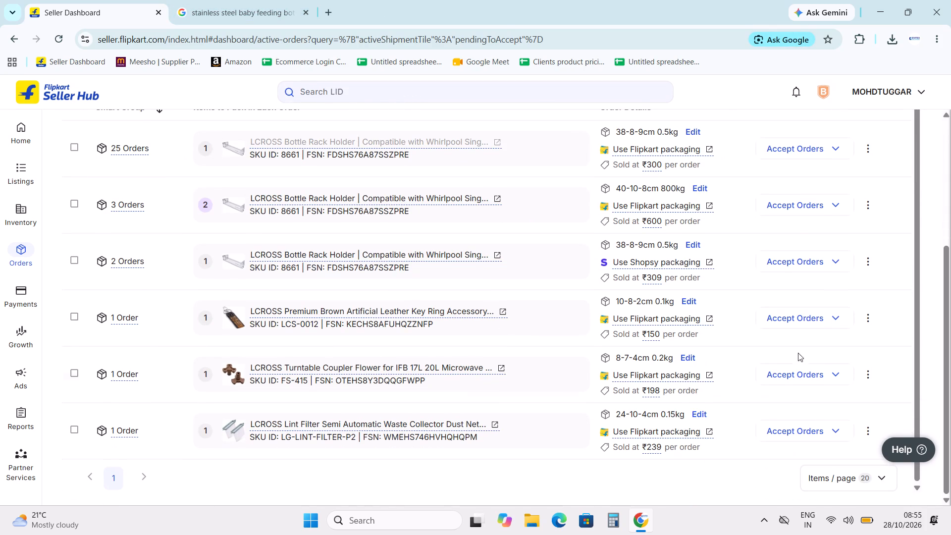
Close the Google search page about the stainless steel baby feeding bottle GST rate and HSN.
{"action": "left_click", "coordinate": [256, 0]}
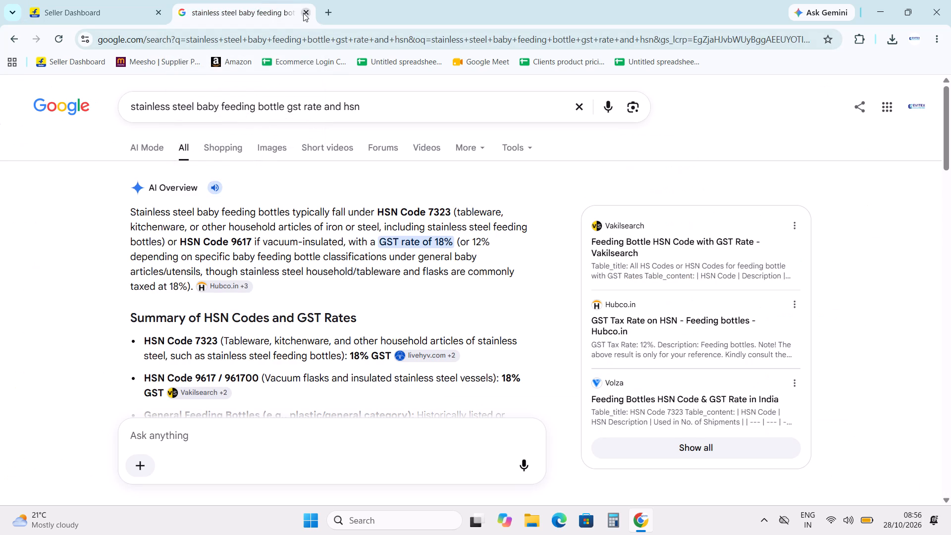
{"action": "left_click", "coordinate": [303, 13]}
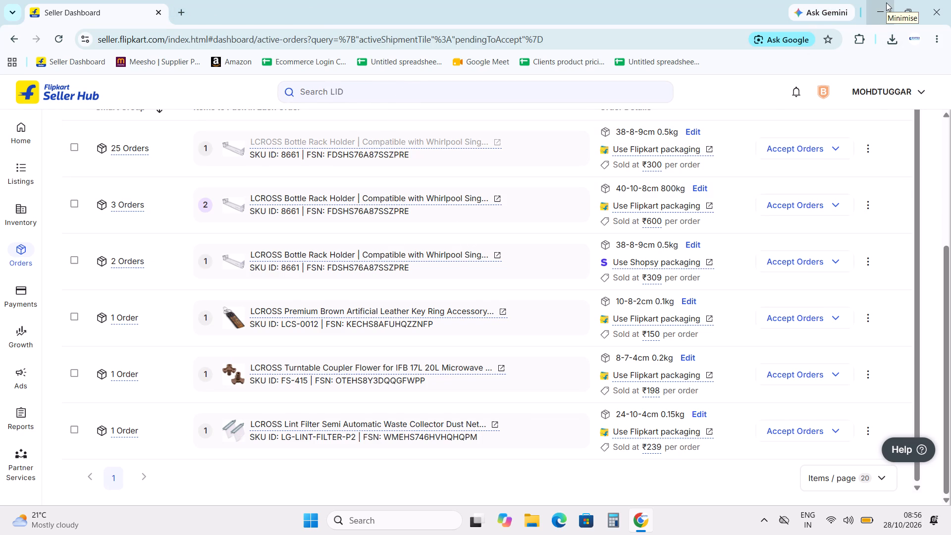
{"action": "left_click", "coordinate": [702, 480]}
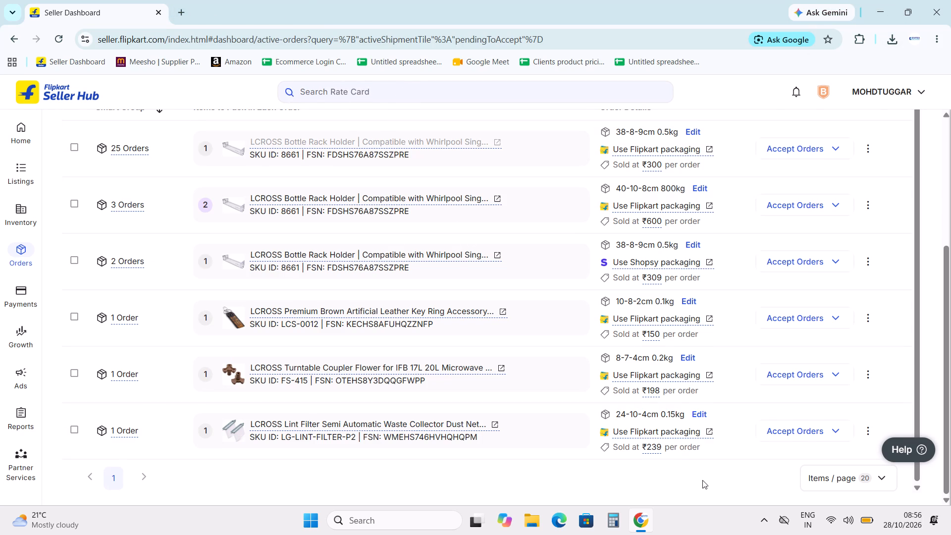